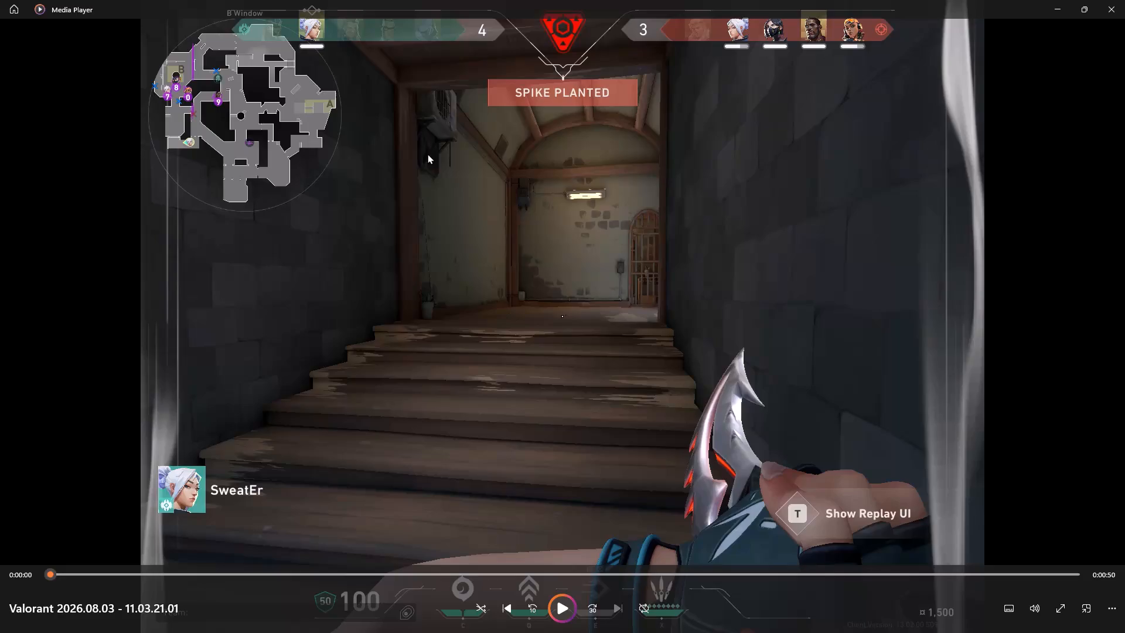
Close the Valorant clip open in Media Player and switch to the CapCut project 1031.
{"action": "left_click_drag", "start_coordinate": [993, 535], "coordinate": [1084, 632]}
{"action": "left_click", "coordinate": [1124, 0]}
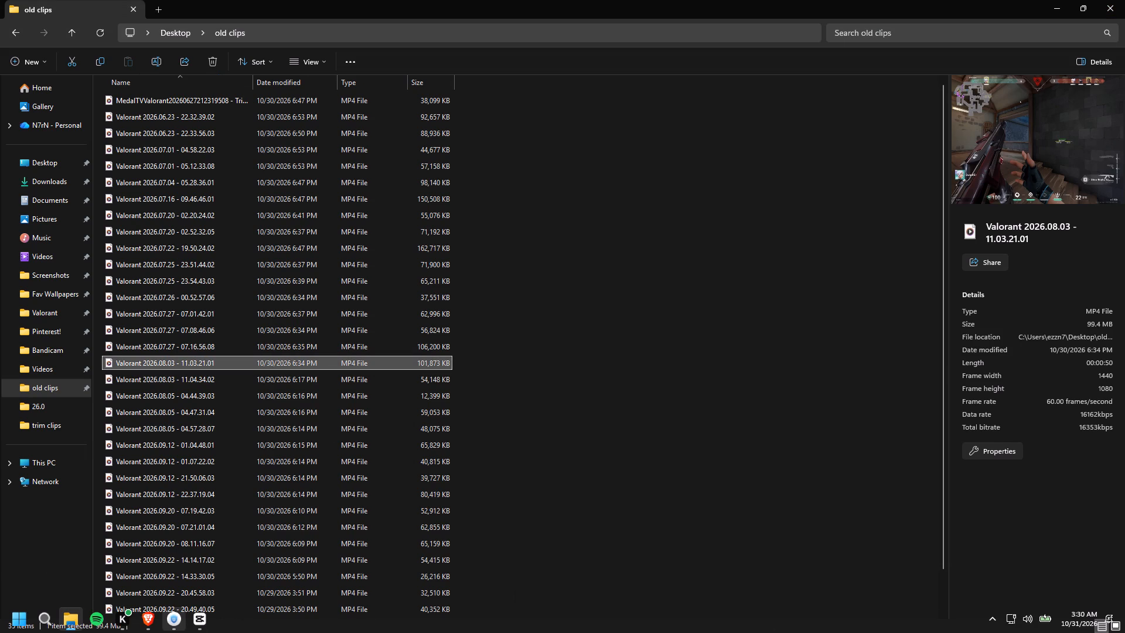
{"action": "left_click", "coordinate": [190, 627]}
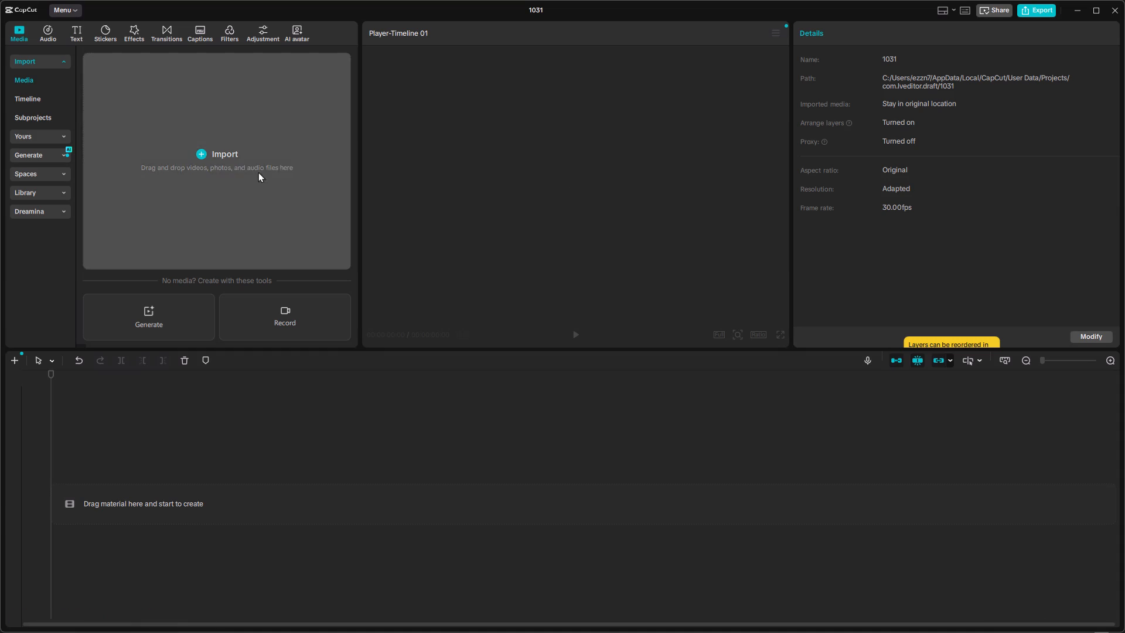
Import all the video clips from the Desktop folder "old clips" into the project's media.
{"action": "left_click", "coordinate": [258, 172]}
{"action": "left_click", "coordinate": [241, 182]}
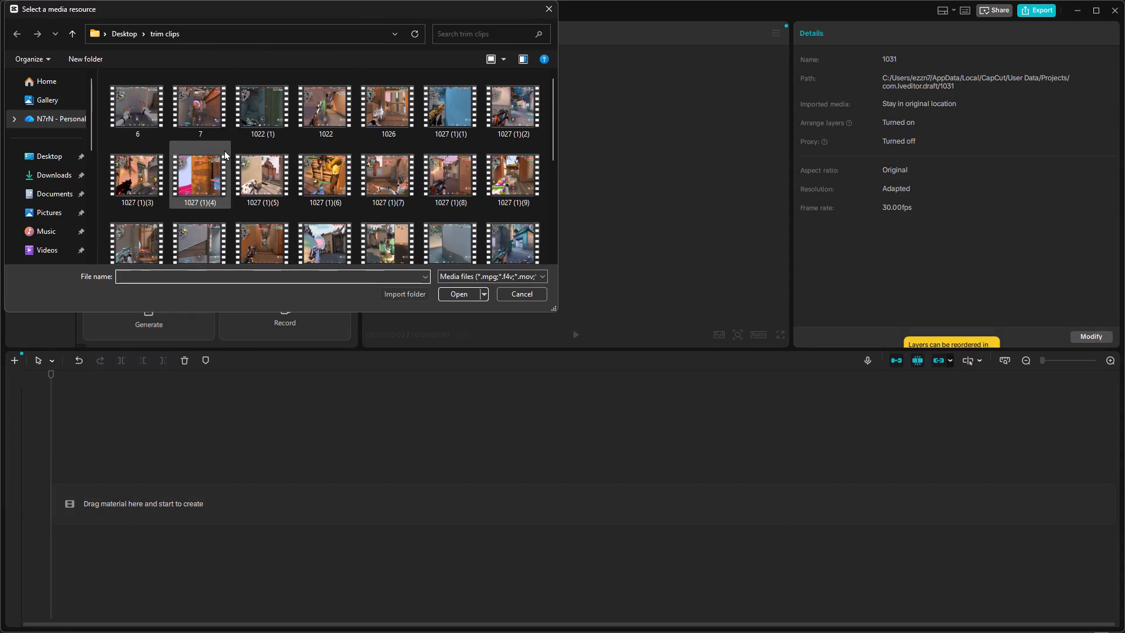
{"action": "scroll", "coordinate": [67, 125], "scroll_direction": "down", "scroll_amount": 3}
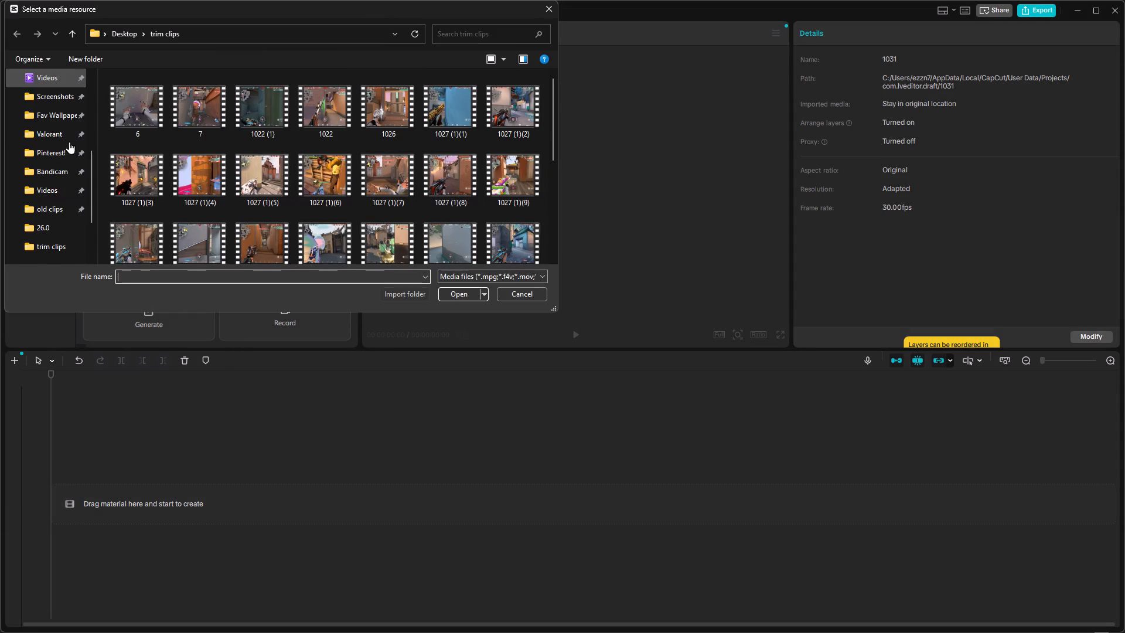
{"action": "left_click", "coordinate": [72, 200]}
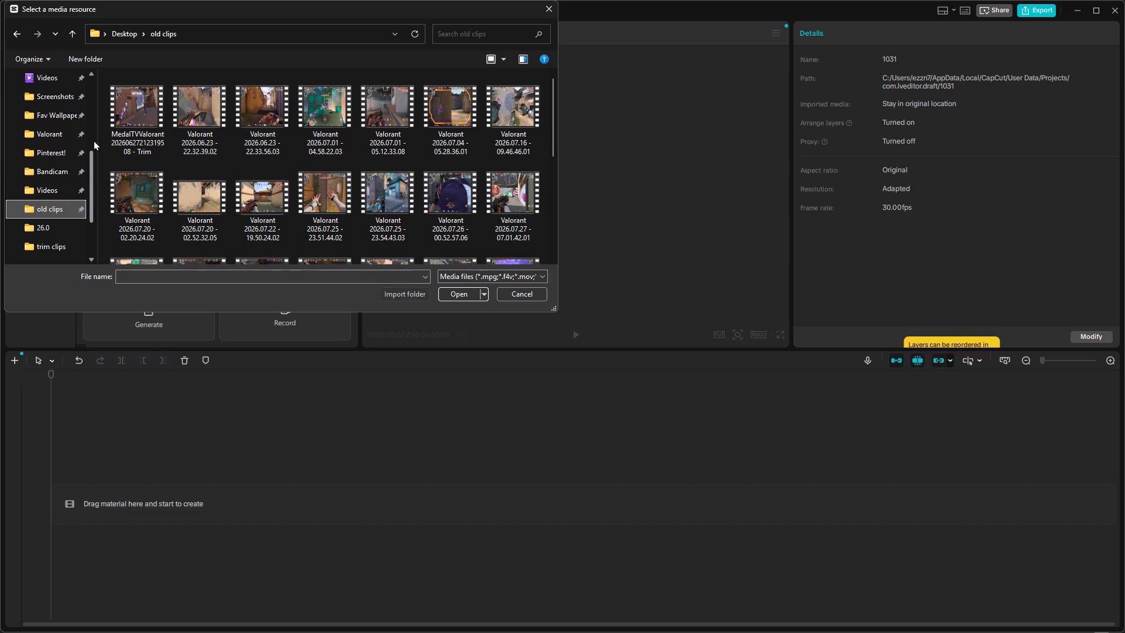
{"action": "left_click_drag", "start_coordinate": [105, 103], "coordinate": [489, 282]}
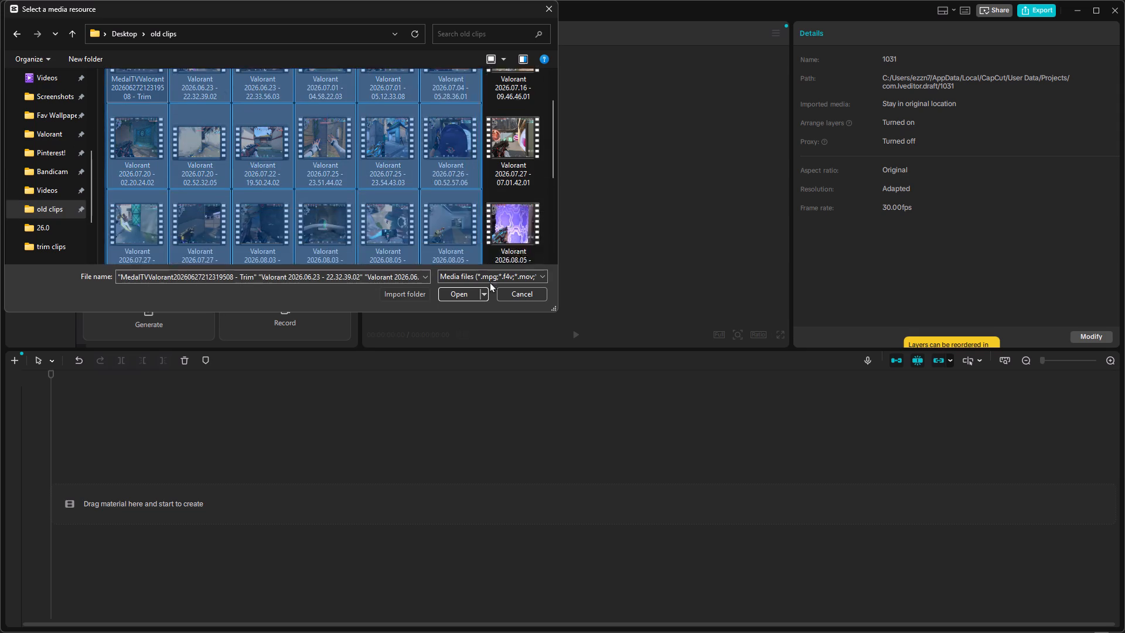
{"action": "left_click_drag", "start_coordinate": [489, 282], "coordinate": [553, 243]}
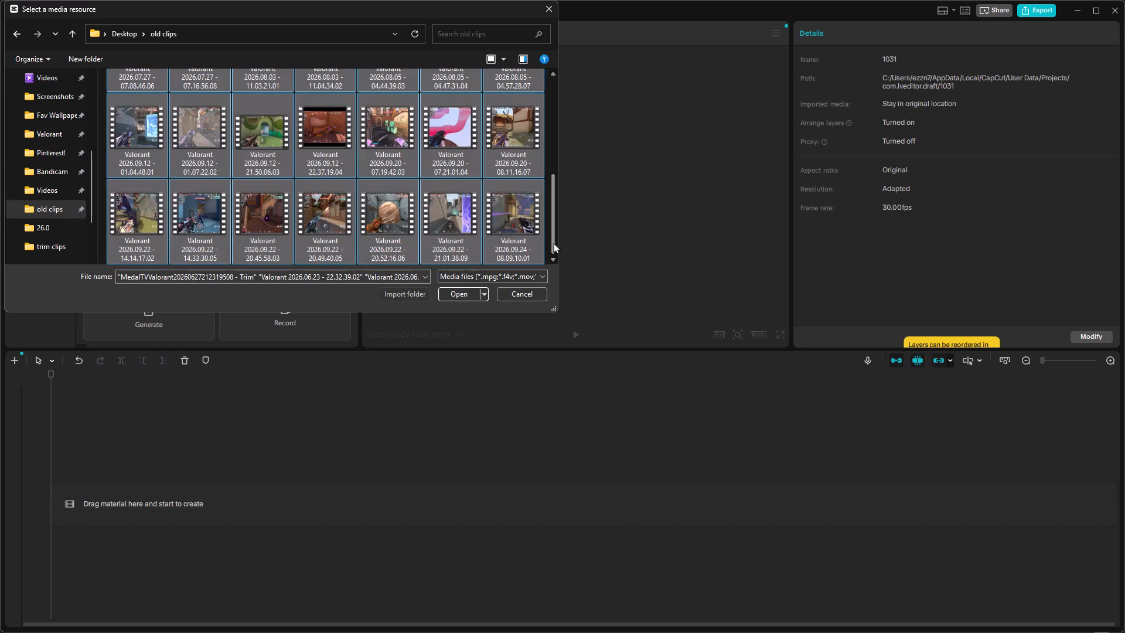
{"action": "left_click", "coordinate": [468, 292]}
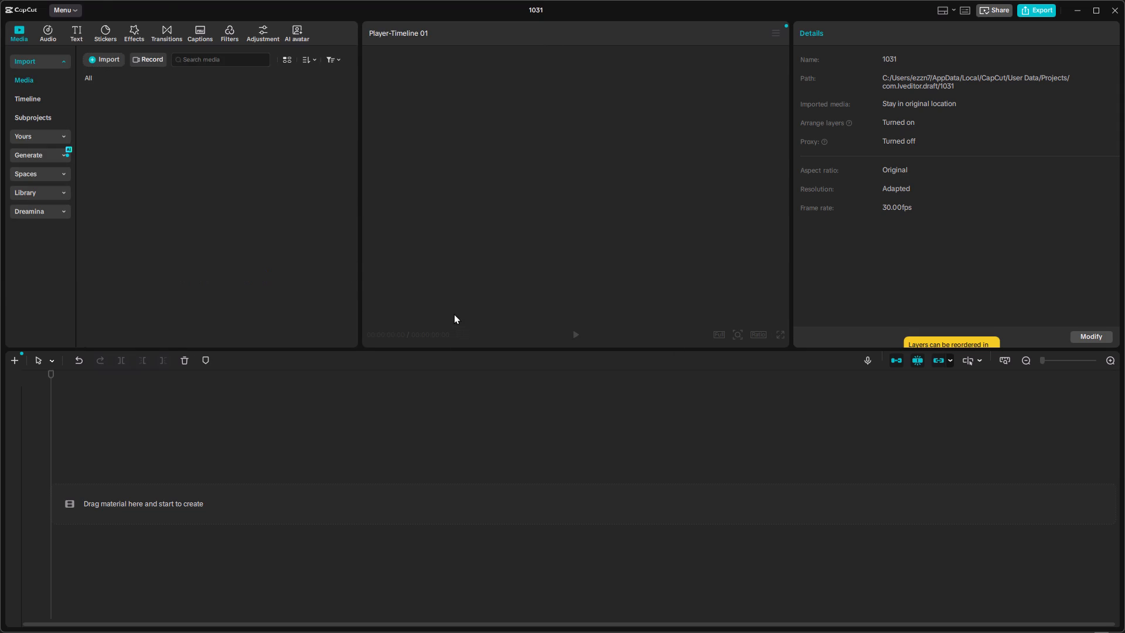
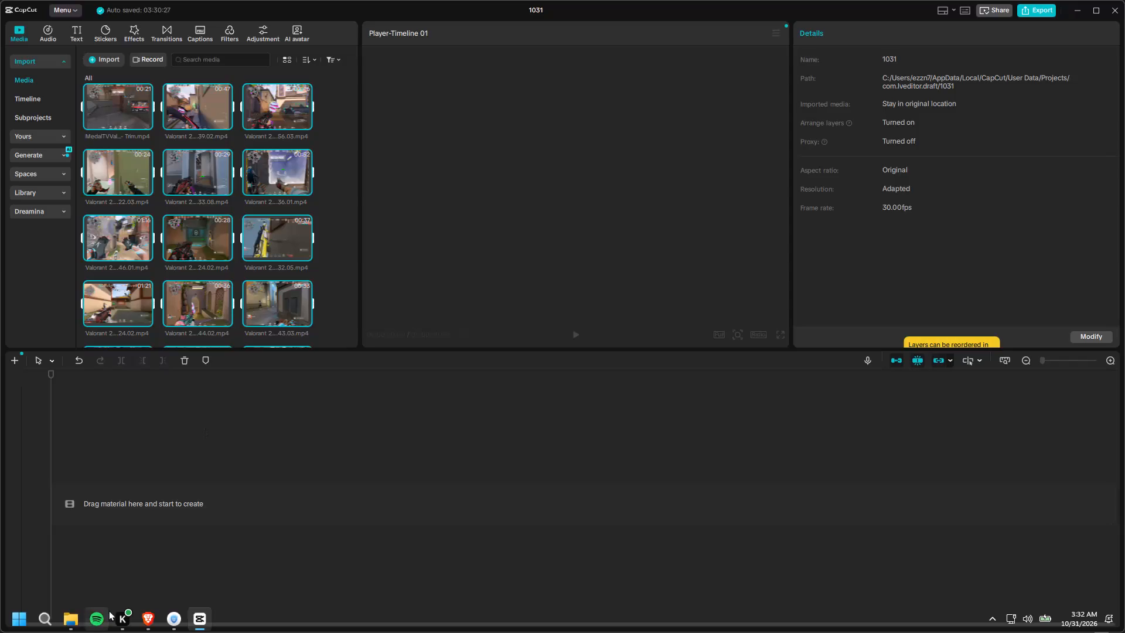
Place all the imported Valorant clips one after another on the empty timeline, starting at its beginning.
{"action": "left_click_drag", "start_coordinate": [110, 111], "coordinate": [105, 187]}
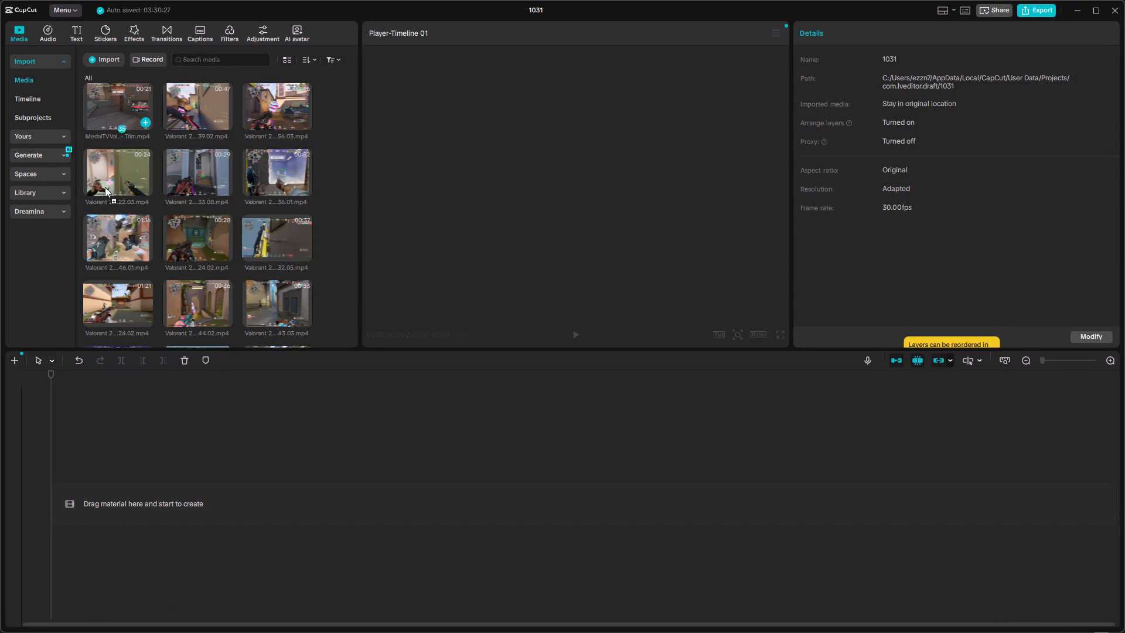
{"action": "left_click_drag", "start_coordinate": [105, 187], "coordinate": [97, 511]}
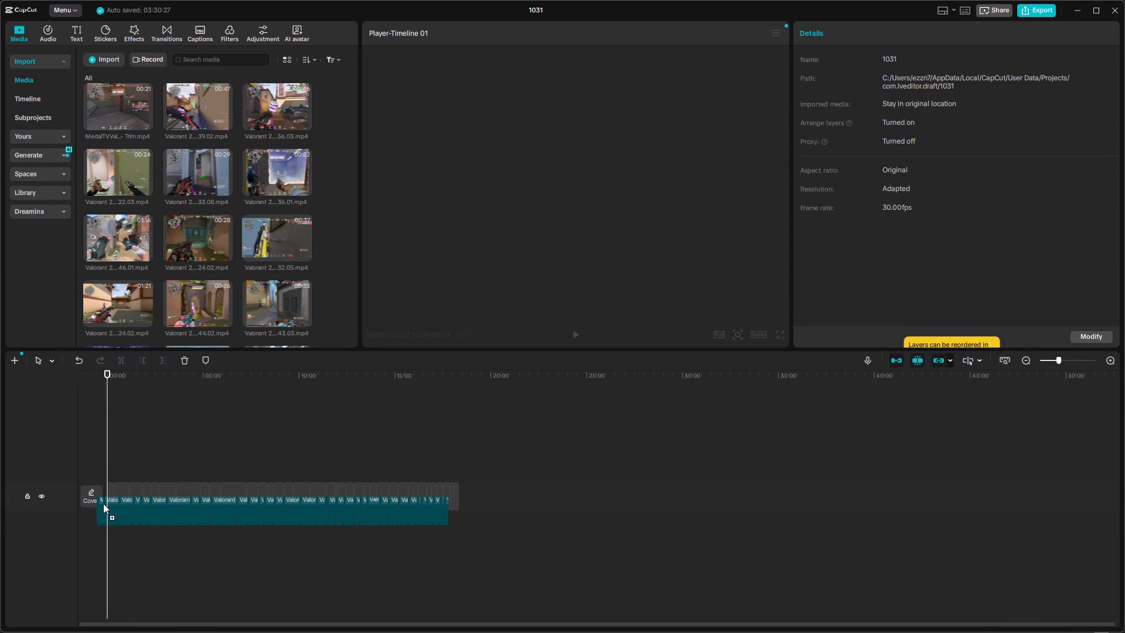
Play the assembled timeline to review the first clips.
{"action": "left_click", "coordinate": [580, 340]}
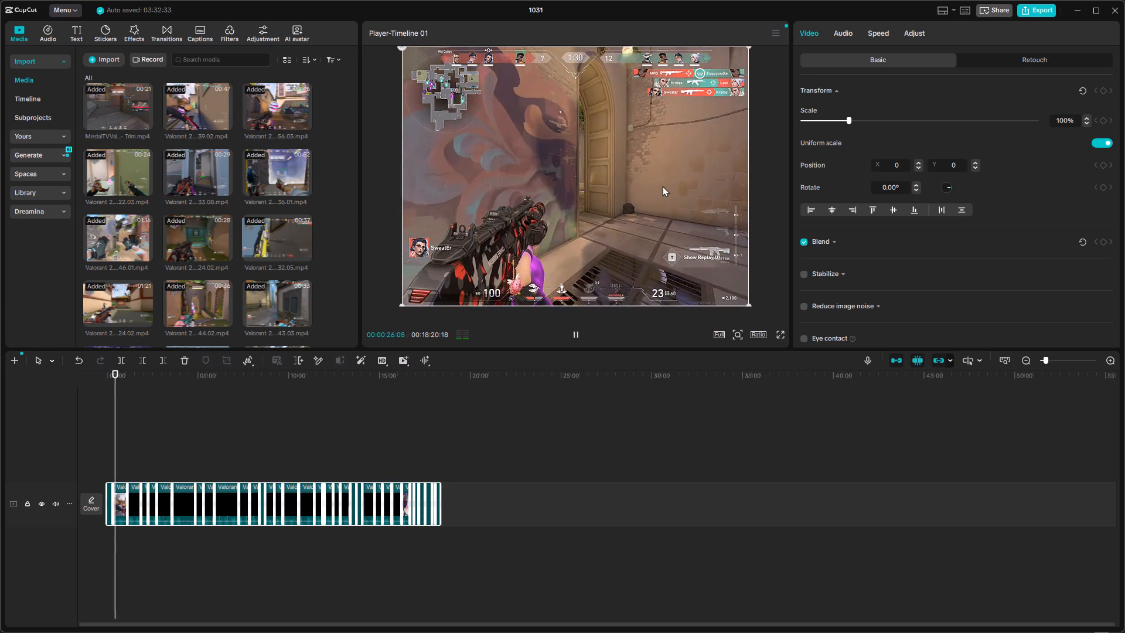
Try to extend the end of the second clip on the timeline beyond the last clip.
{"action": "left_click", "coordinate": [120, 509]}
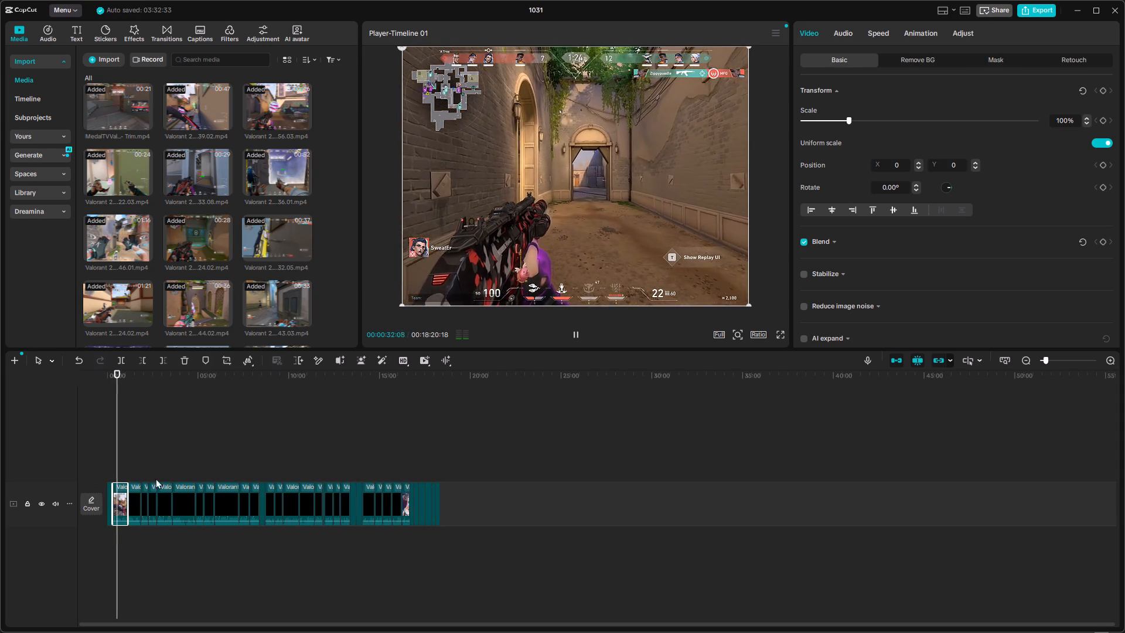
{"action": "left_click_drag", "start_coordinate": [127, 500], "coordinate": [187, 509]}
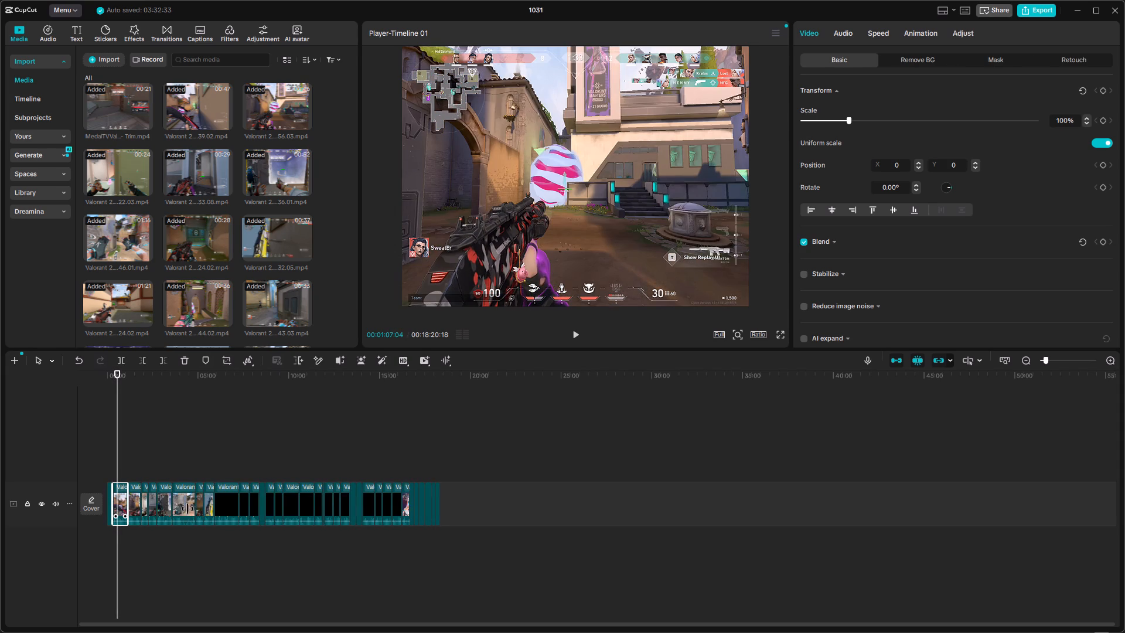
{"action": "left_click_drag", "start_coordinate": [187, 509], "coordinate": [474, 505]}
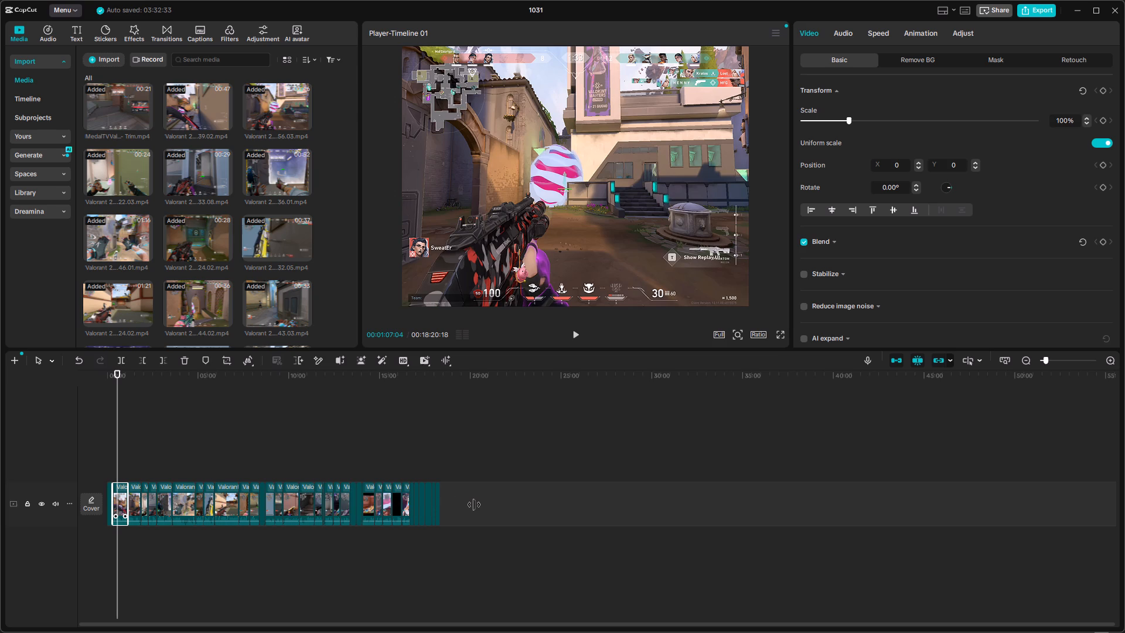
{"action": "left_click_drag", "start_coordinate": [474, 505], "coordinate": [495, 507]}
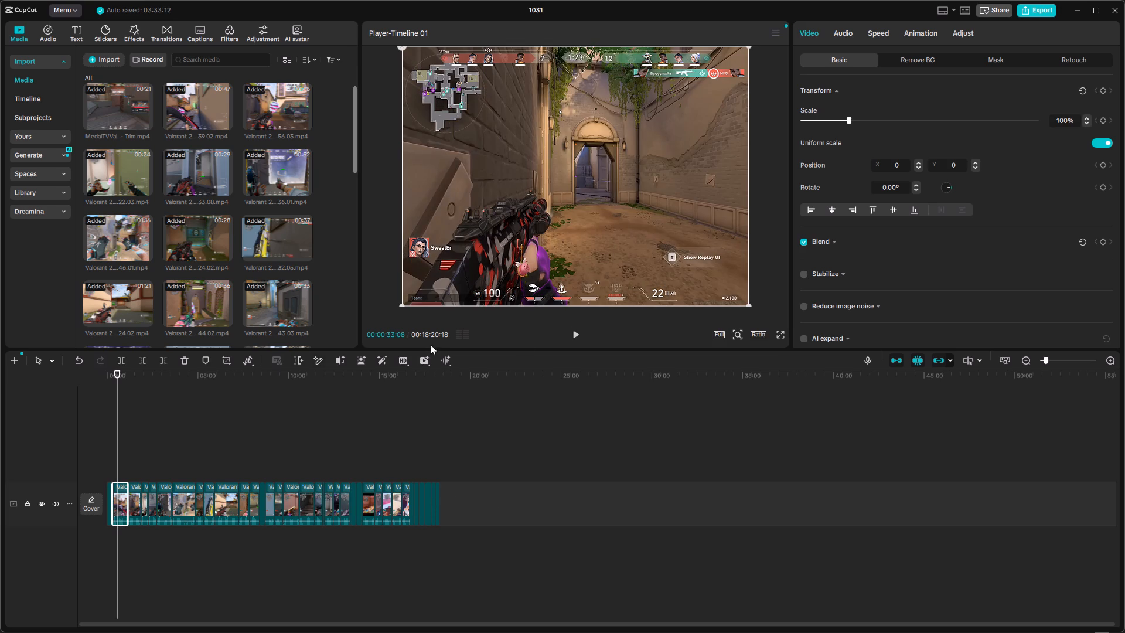
Resume playback of the timeline within the second clip.
{"action": "left_click", "coordinate": [577, 329]}
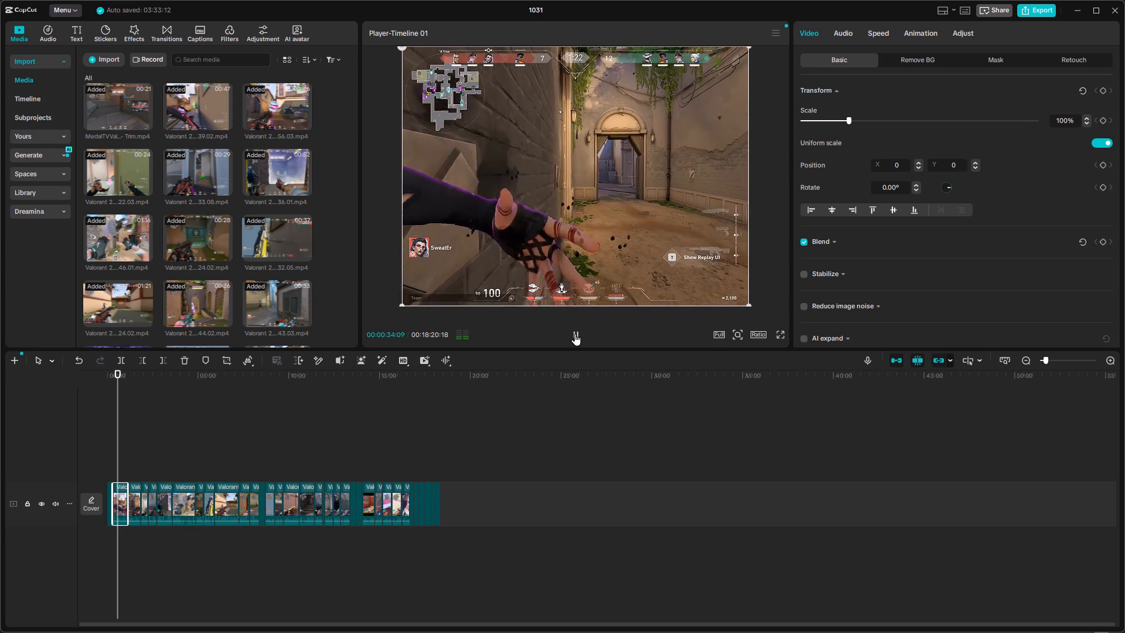
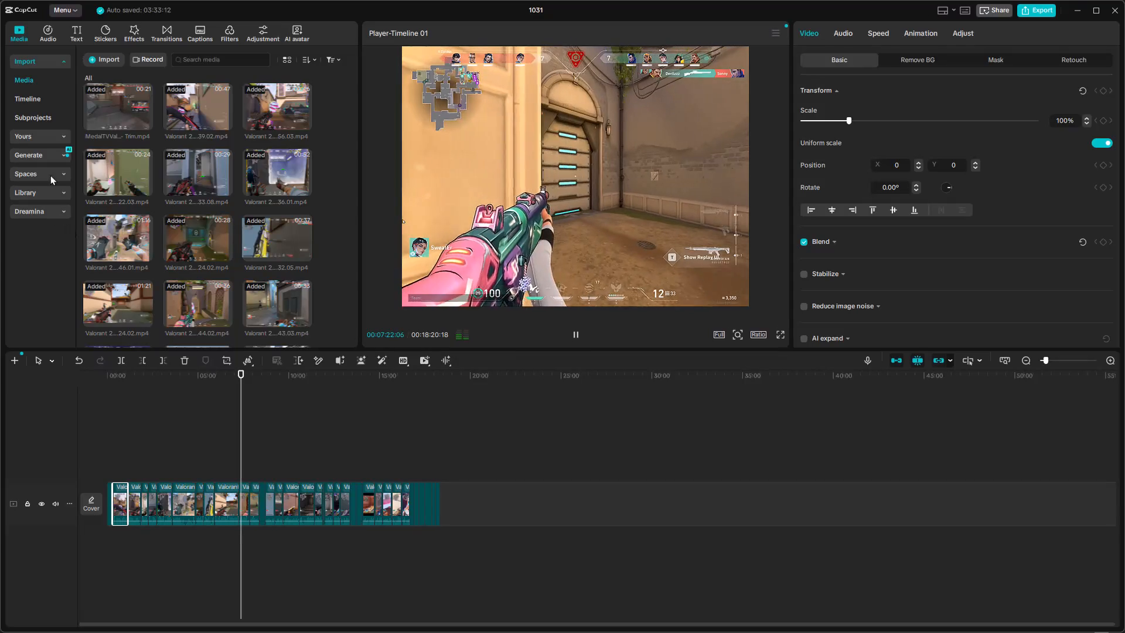
Preview the featured filters Glam H...lights and Fresh Lime on the opening clip from the start of the timeline.
{"action": "left_click", "coordinate": [221, 33]}
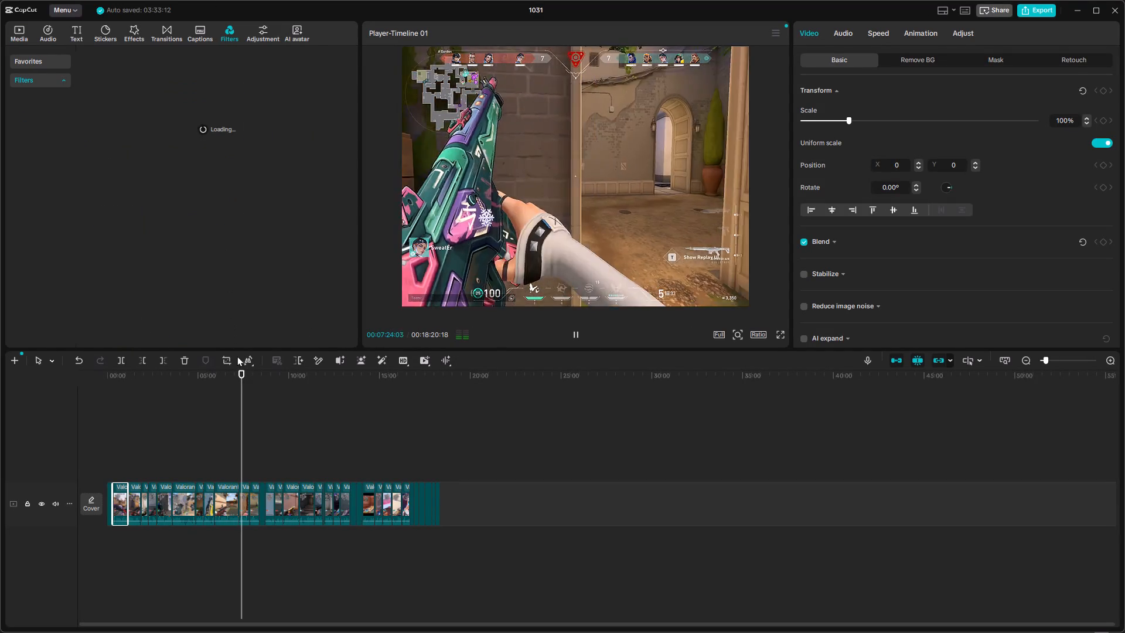
{"action": "left_click_drag", "start_coordinate": [240, 372], "coordinate": [25, 375]}
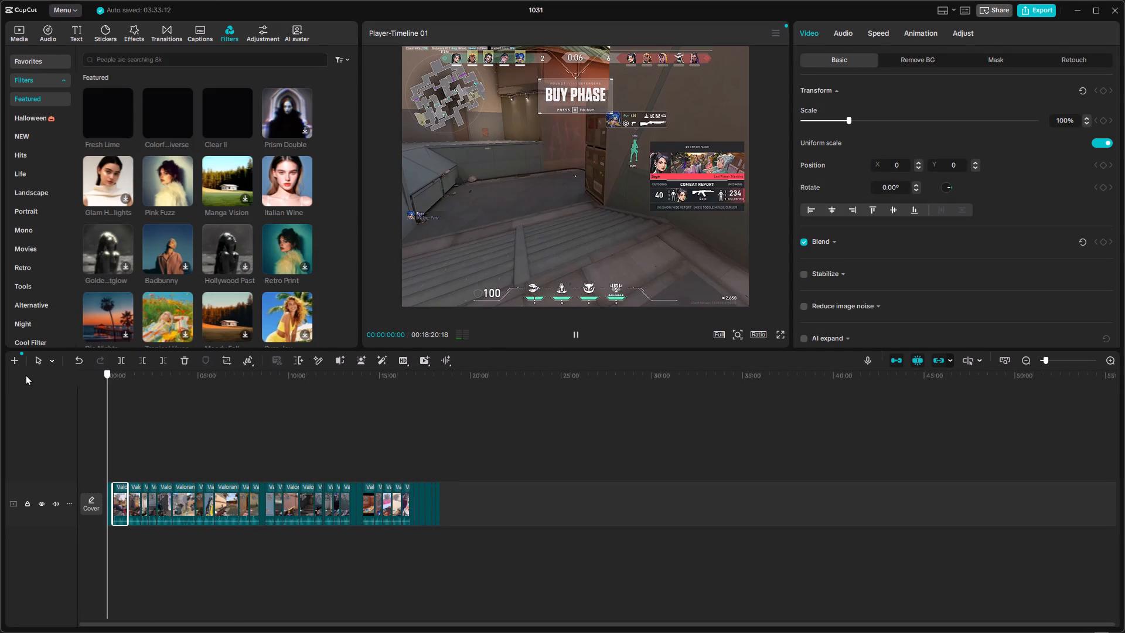
{"action": "left_click_drag", "start_coordinate": [25, 375], "coordinate": [24, 374]}
{"action": "left_click", "coordinate": [108, 183]}
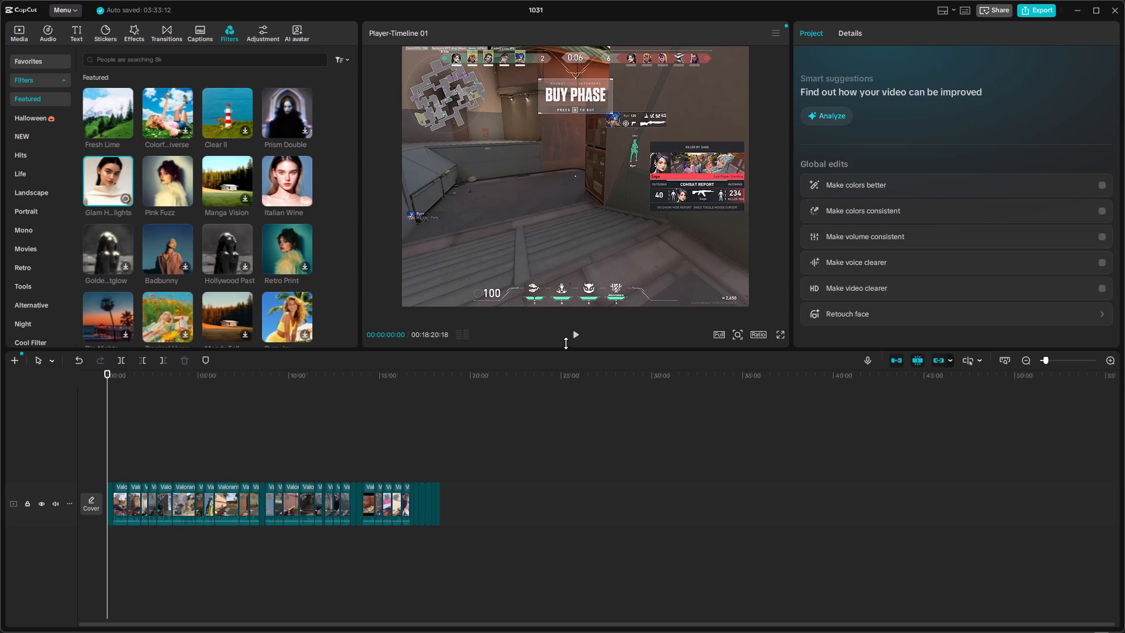
{"action": "left_click", "coordinate": [587, 332]}
{"action": "left_click", "coordinate": [581, 332]}
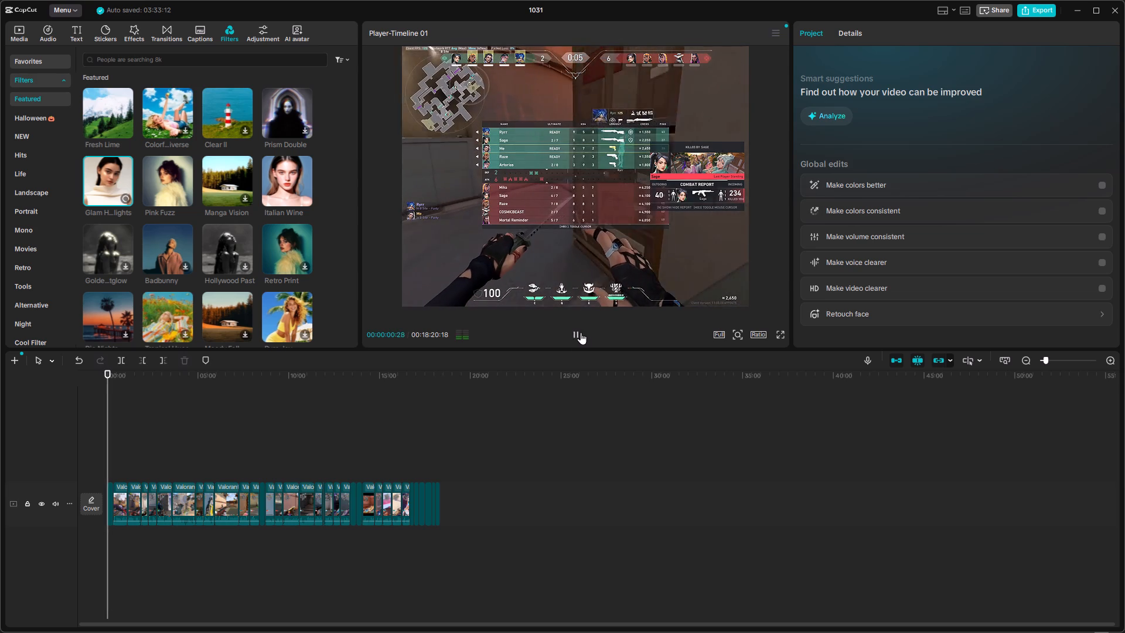
{"action": "left_click", "coordinate": [581, 332]}
{"action": "left_click", "coordinate": [111, 118]}
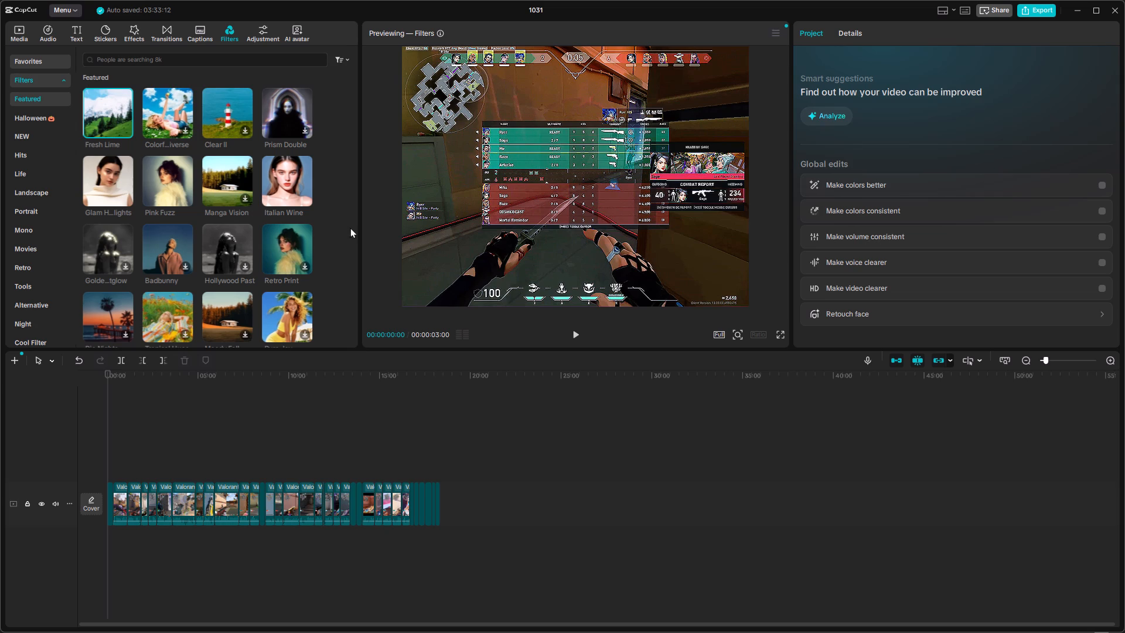
{"action": "left_click", "coordinate": [579, 338]}
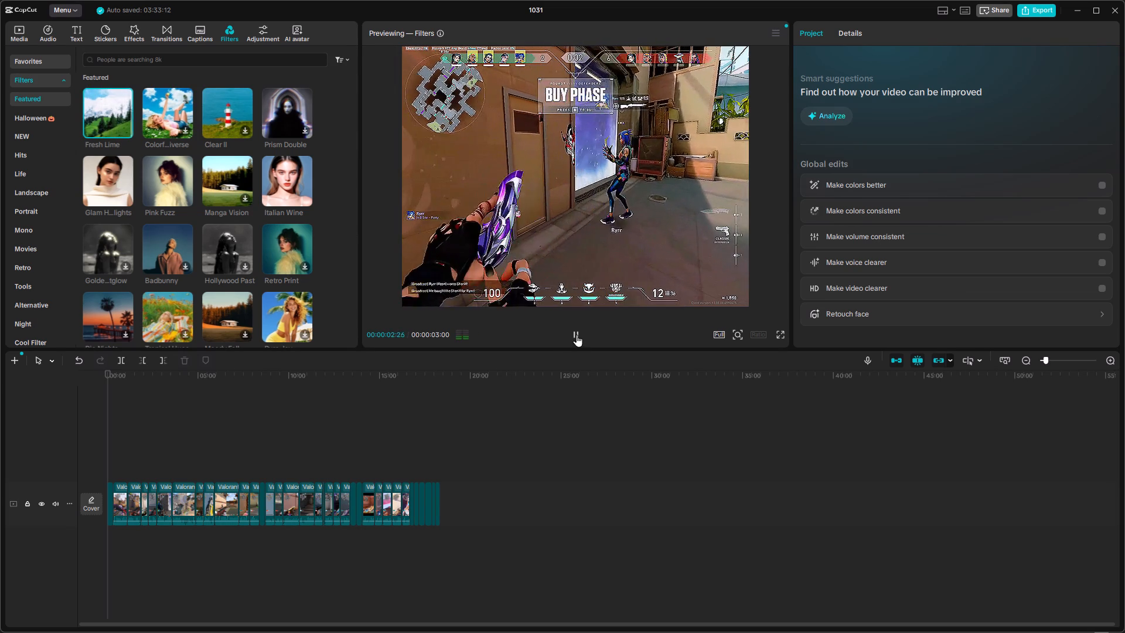
Preview the featured Colorf...iverse filter on the opening clip and compare it with the unfiltered footage.
{"action": "left_click", "coordinate": [172, 104]}
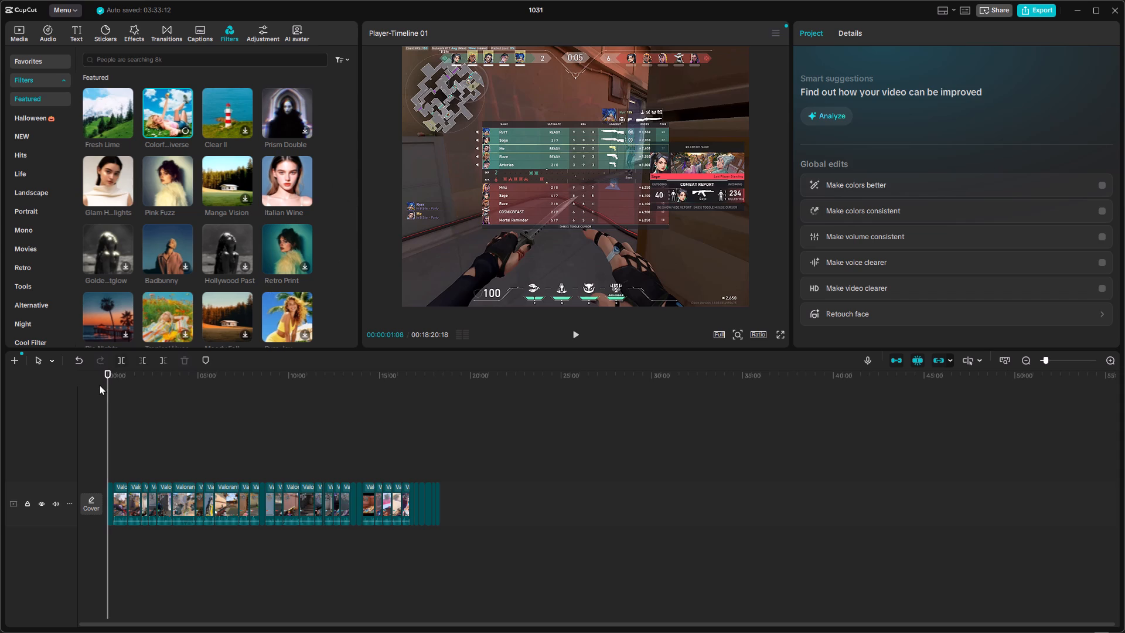
{"action": "left_click", "coordinate": [110, 372]}
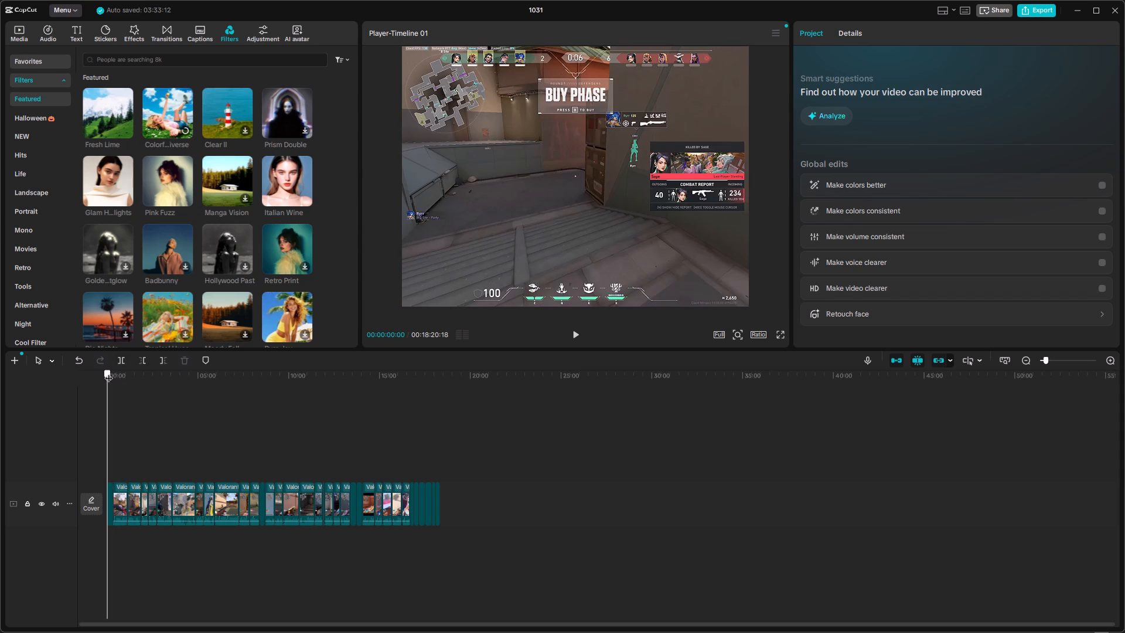
{"action": "left_click", "coordinate": [572, 334]}
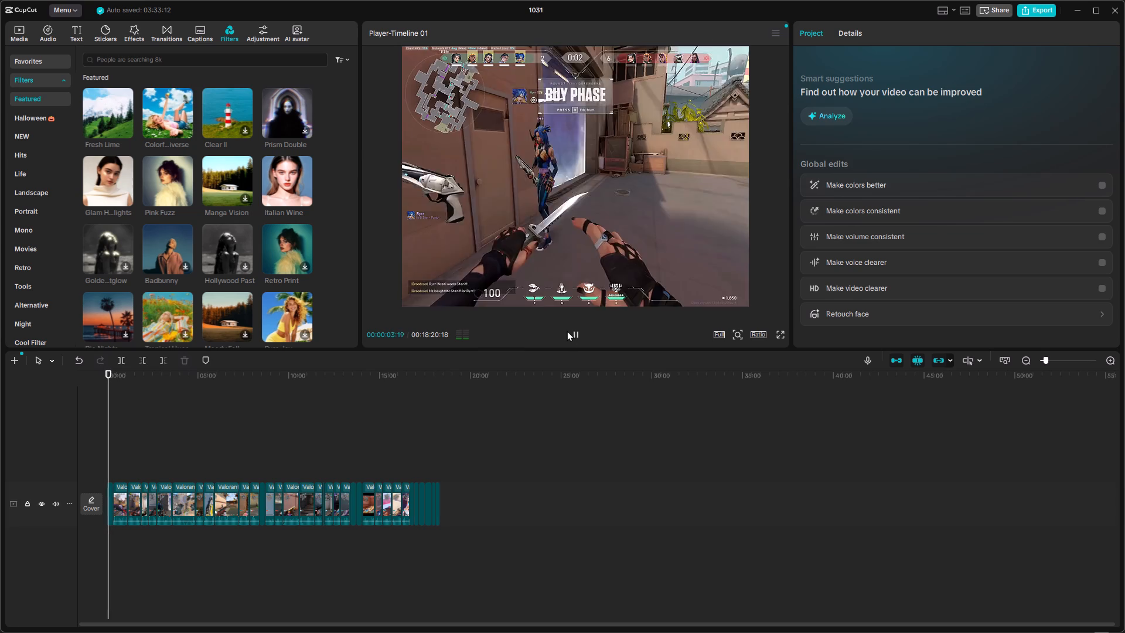
{"action": "left_click", "coordinate": [572, 331]}
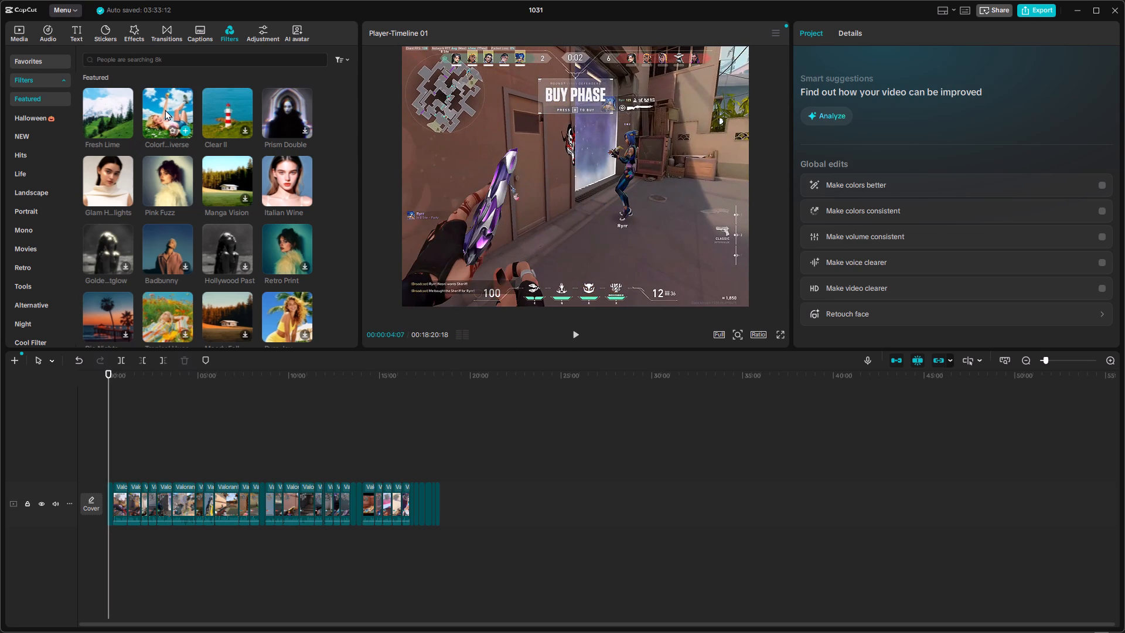
{"action": "left_click", "coordinate": [165, 110]}
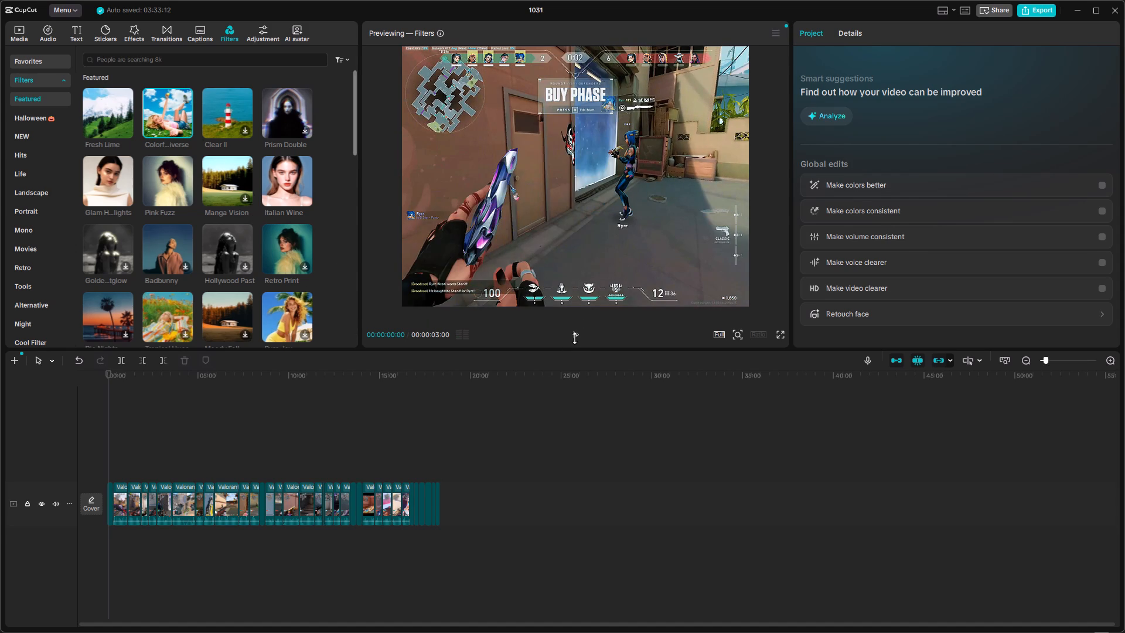
{"action": "left_click", "coordinate": [574, 338]}
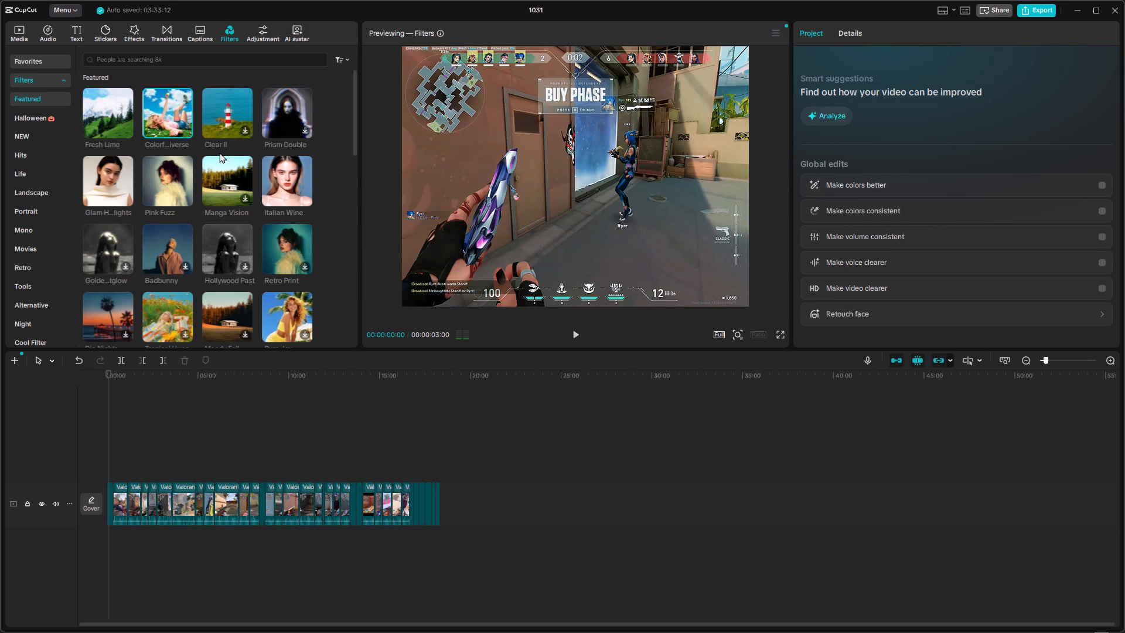
{"action": "left_click", "coordinate": [162, 112]}
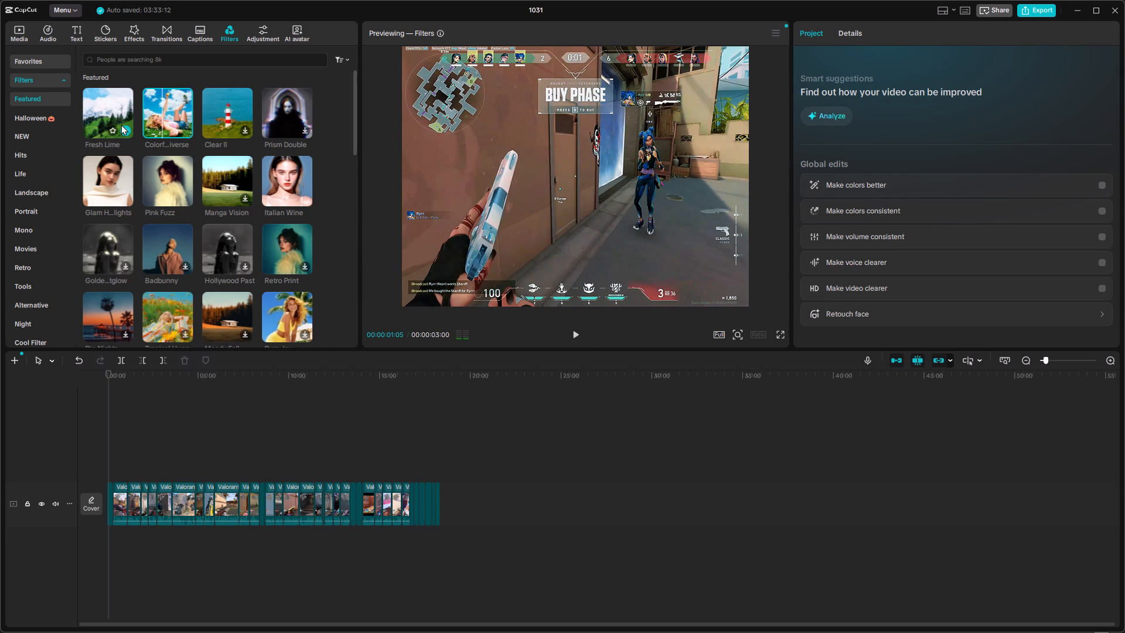
{"action": "right_click", "coordinate": [178, 116]}
{"action": "right_click", "coordinate": [172, 104]}
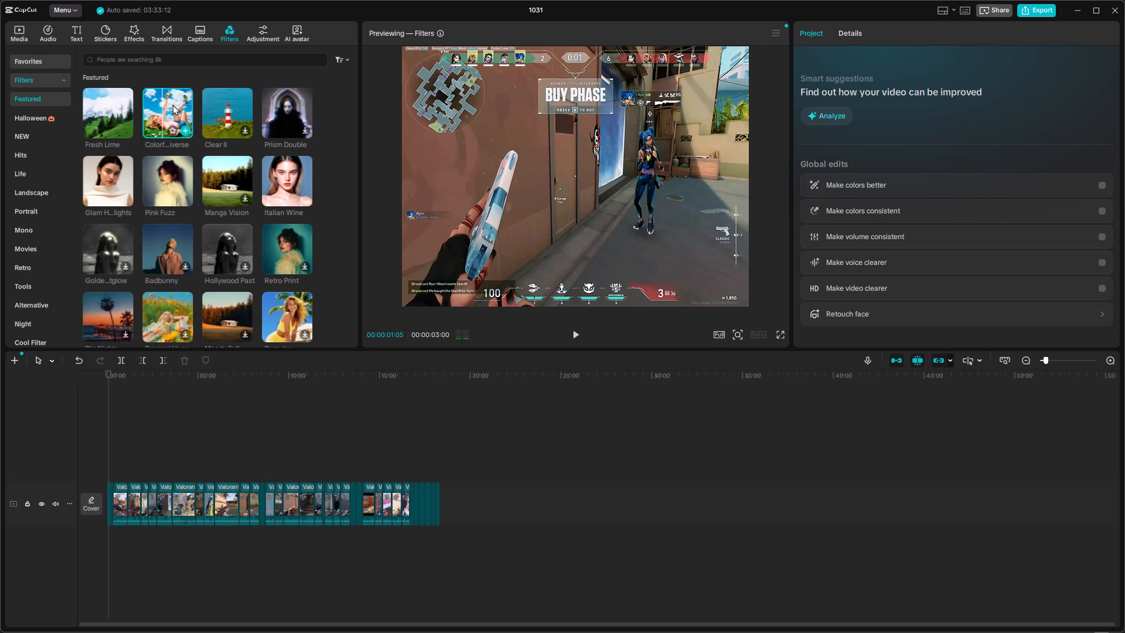
Play the opening seconds of the unfiltered timeline from its beginning and pause at about 9 seconds.
{"action": "left_click", "coordinate": [196, 439]}
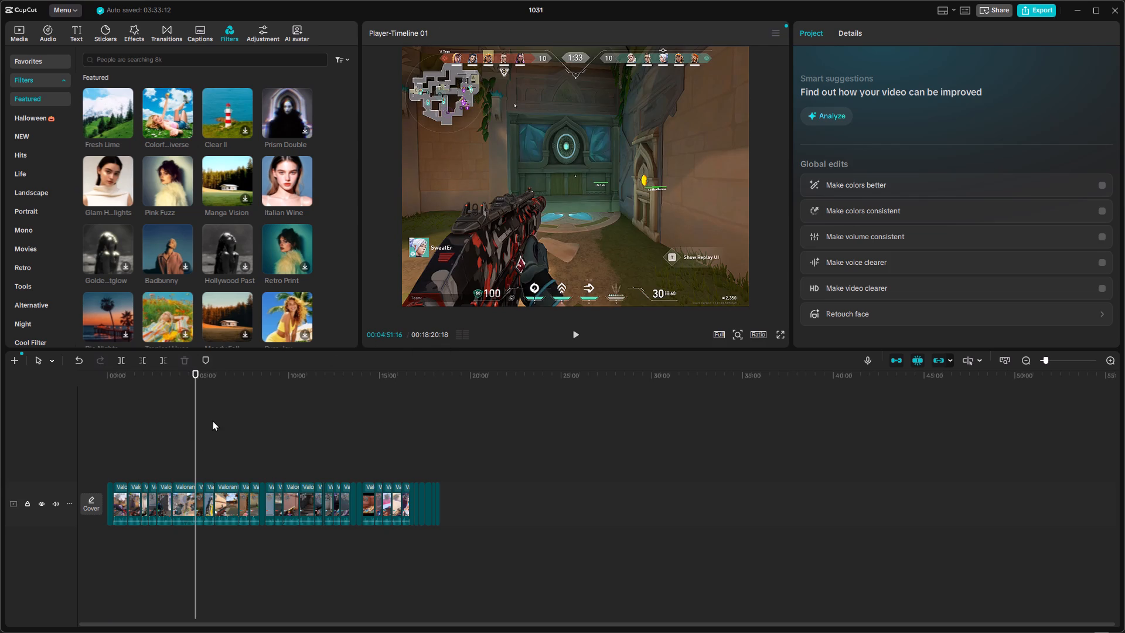
{"action": "left_click_drag", "start_coordinate": [185, 358], "coordinate": [188, 376]}
{"action": "left_click_drag", "start_coordinate": [193, 372], "coordinate": [152, 383]}
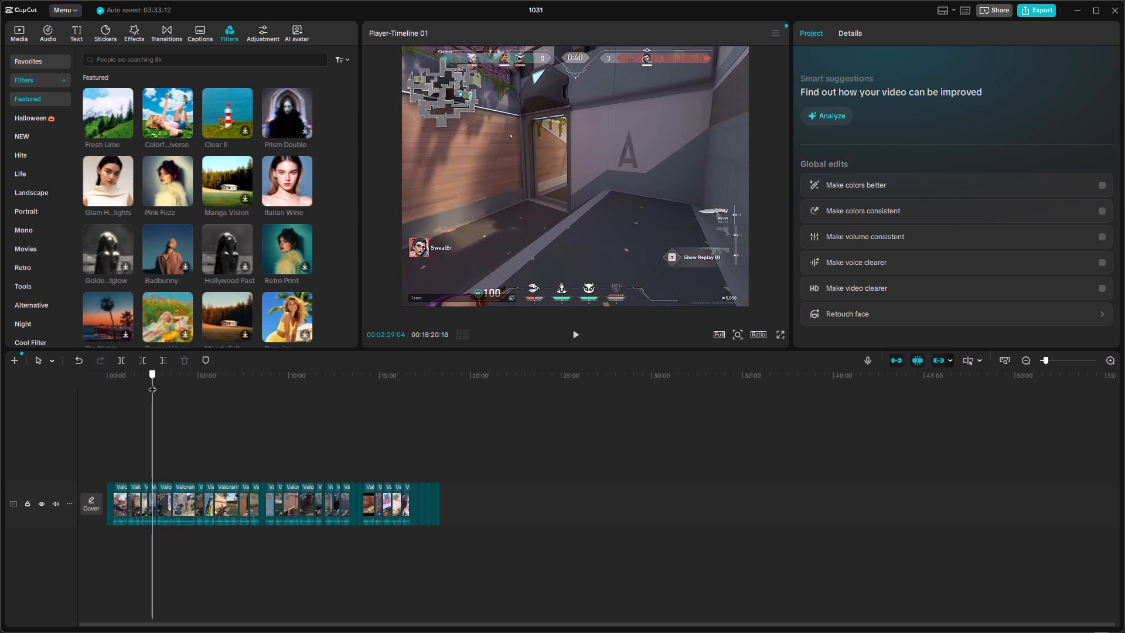
{"action": "left_click_drag", "start_coordinate": [152, 383], "coordinate": [117, 381]}
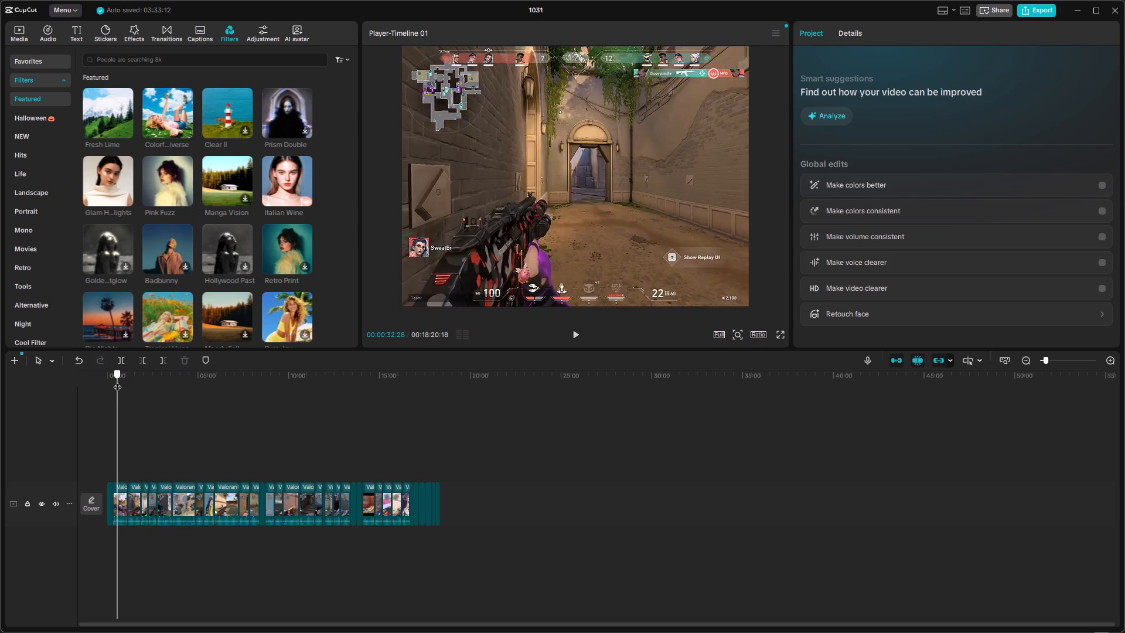
{"action": "left_click_drag", "start_coordinate": [117, 381], "coordinate": [111, 391]}
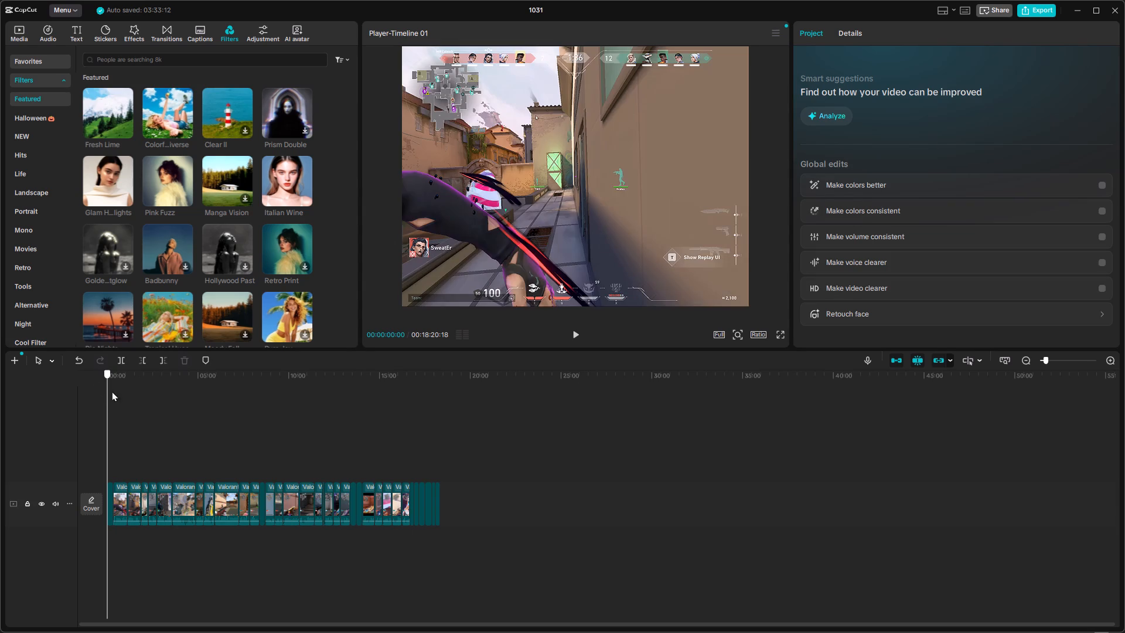
{"action": "left_click_drag", "start_coordinate": [111, 391], "coordinate": [104, 389]}
{"action": "left_click", "coordinate": [578, 330]}
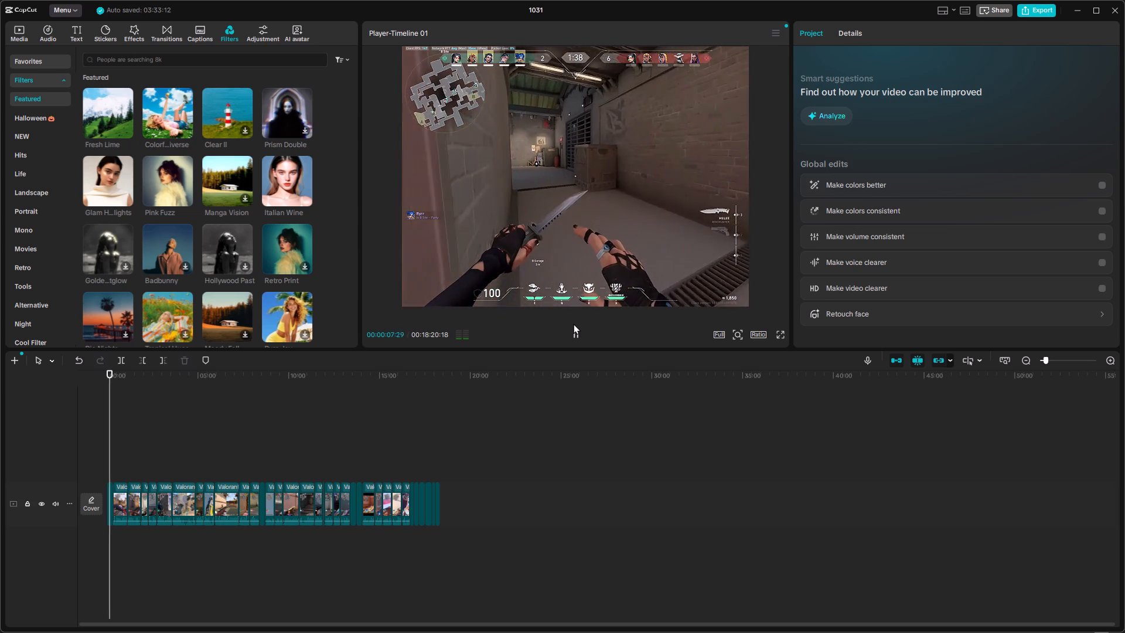
{"action": "left_click", "coordinate": [573, 332]}
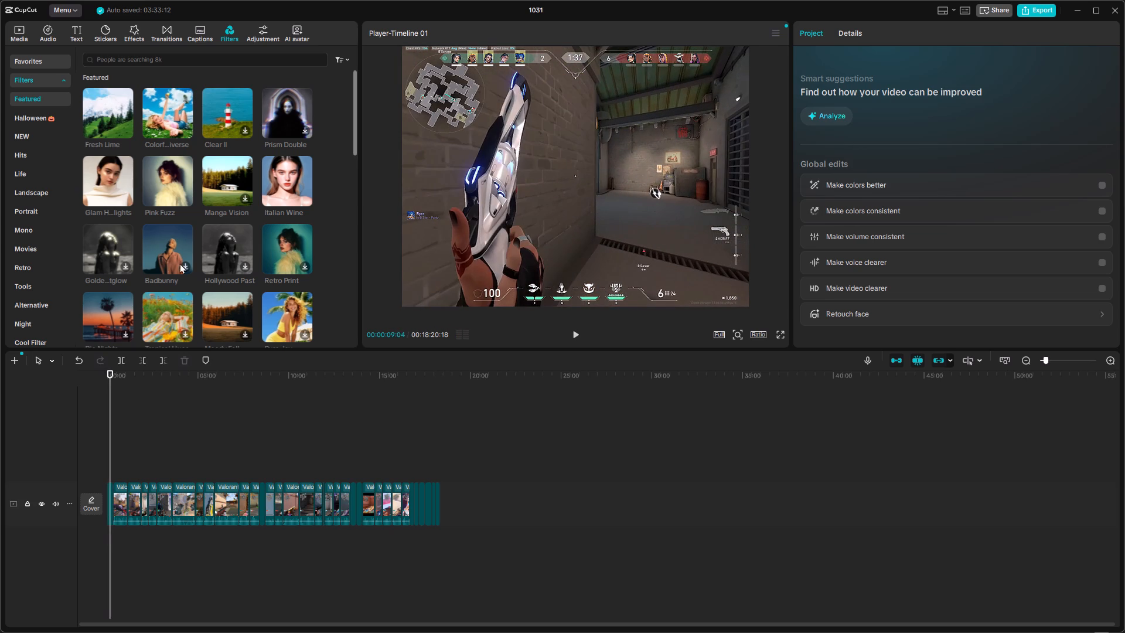
Preview the featured filters Clear II, Prism Double, Italian Wine, Retro Print, Hollywood Past and Pure Joy on the paused frame.
{"action": "left_click", "coordinate": [221, 110]}
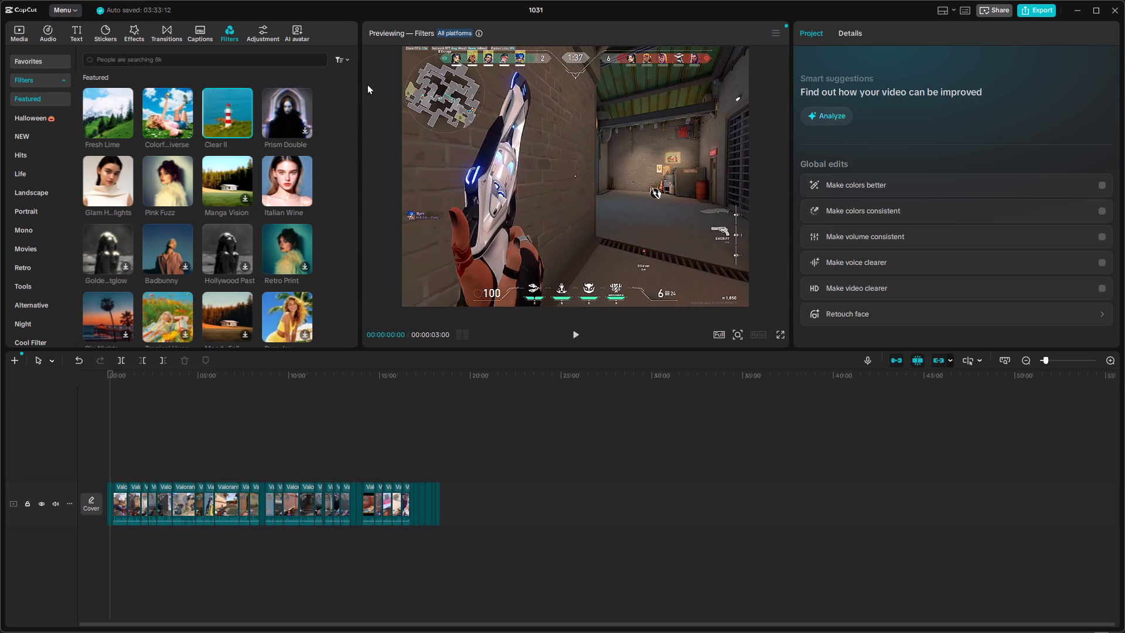
{"action": "left_click", "coordinate": [271, 106]}
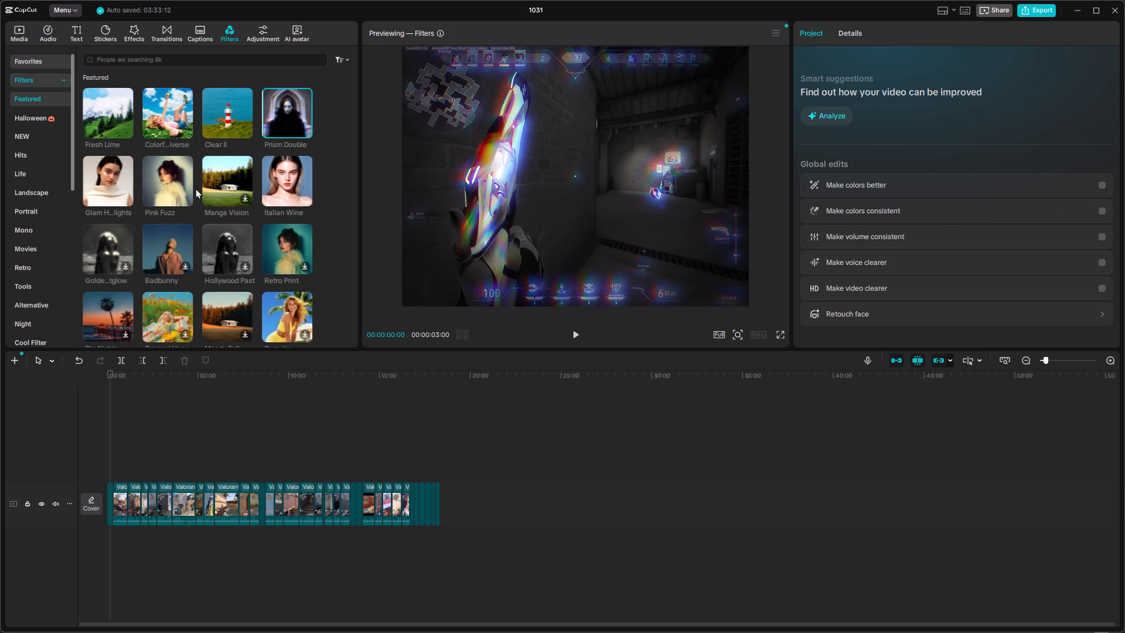
{"action": "left_click", "coordinate": [284, 171]}
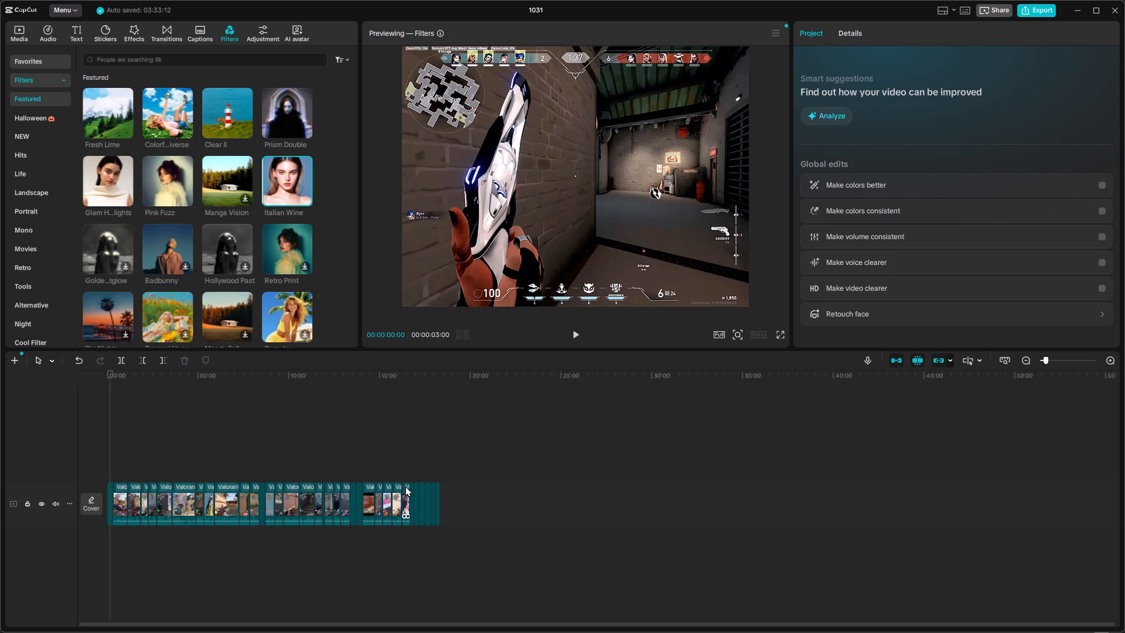
{"action": "left_click", "coordinate": [288, 237]}
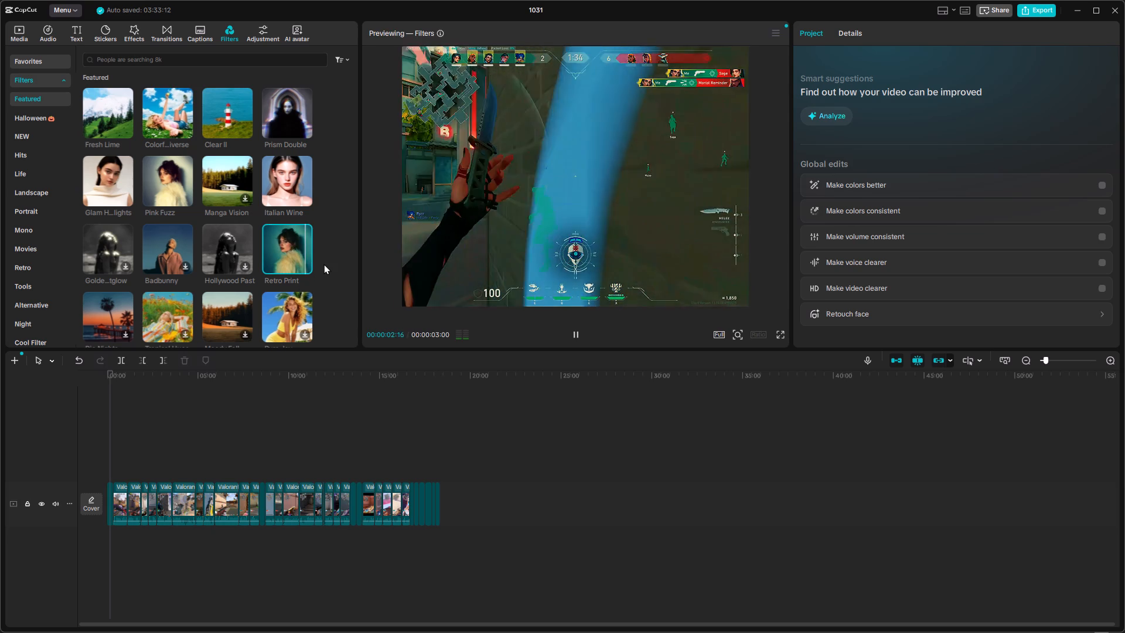
{"action": "left_click", "coordinate": [210, 250]}
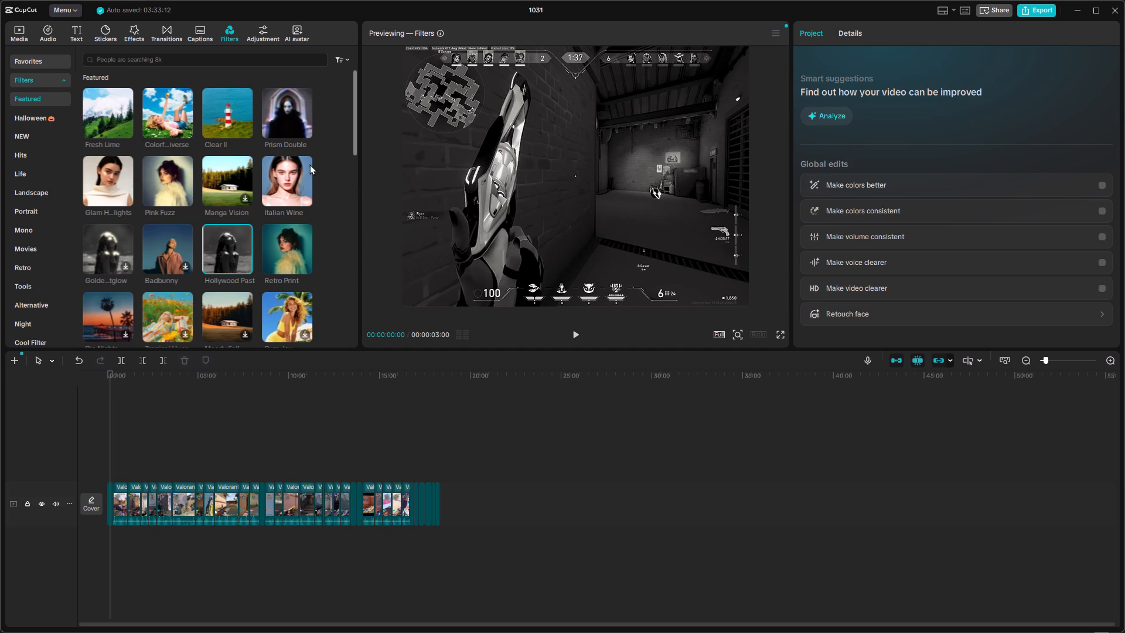
{"action": "scroll", "coordinate": [288, 235], "scroll_direction": "down", "scroll_amount": 1}
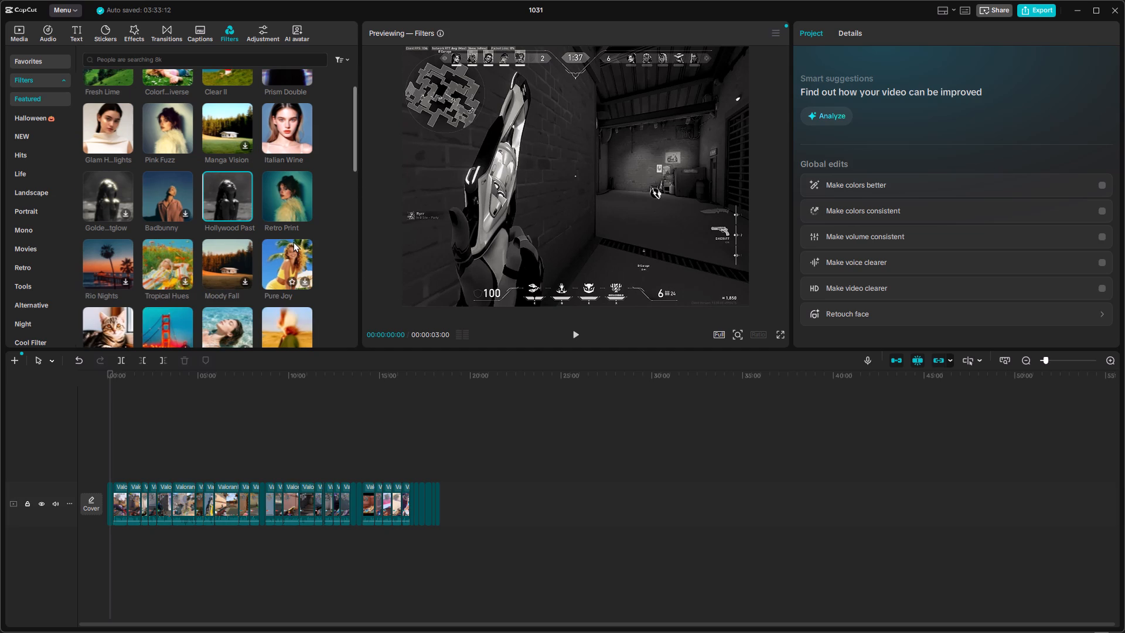
{"action": "left_click", "coordinate": [292, 241]}
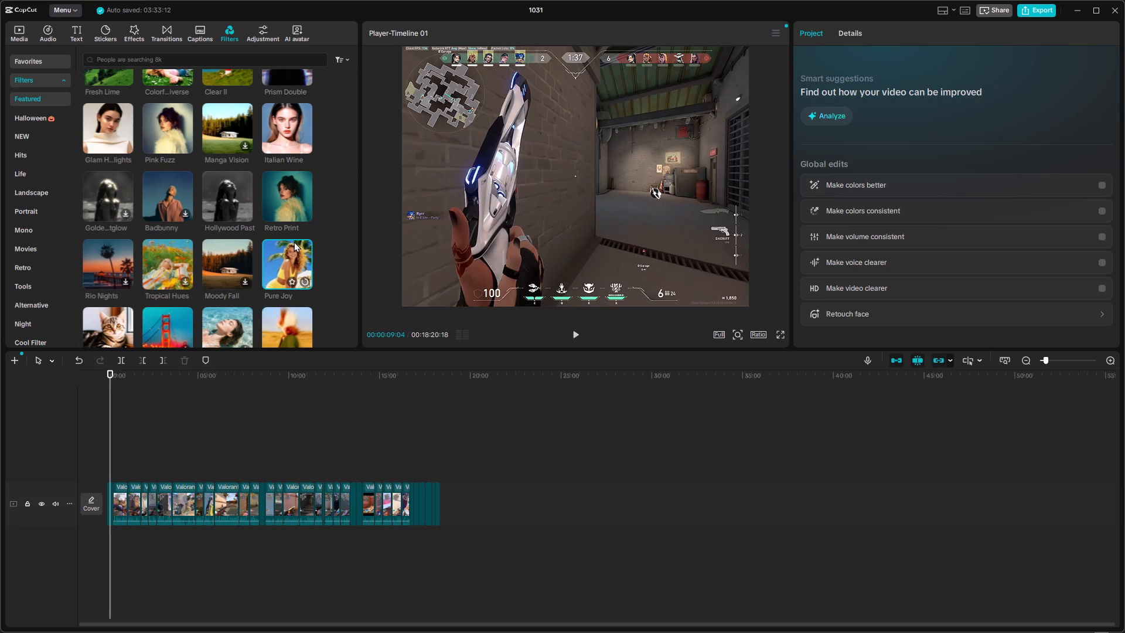
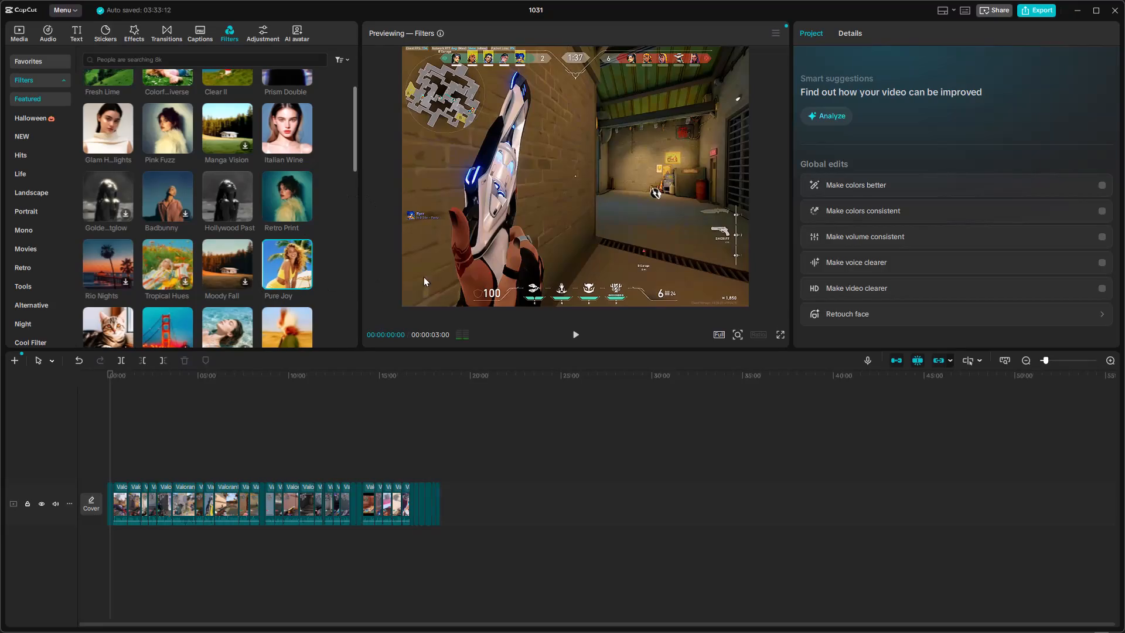
Play the Pure Joy filter preview, and preview the featured filters Badbunny and Neon Blush on the opening clip.
{"action": "left_click", "coordinate": [579, 340]}
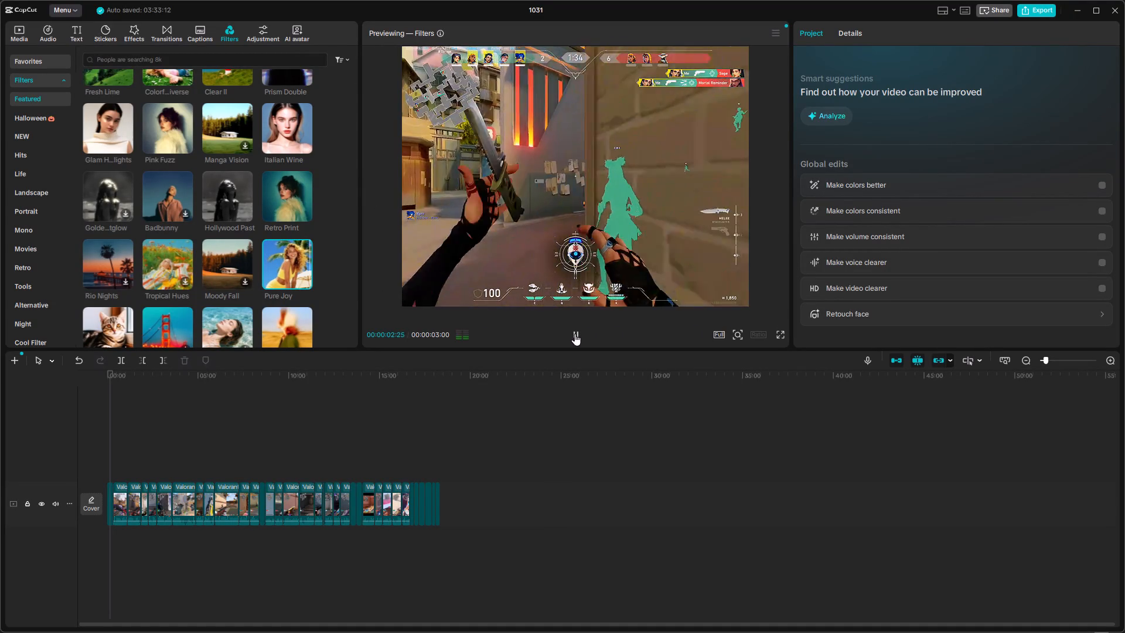
{"action": "left_click", "coordinate": [172, 198]}
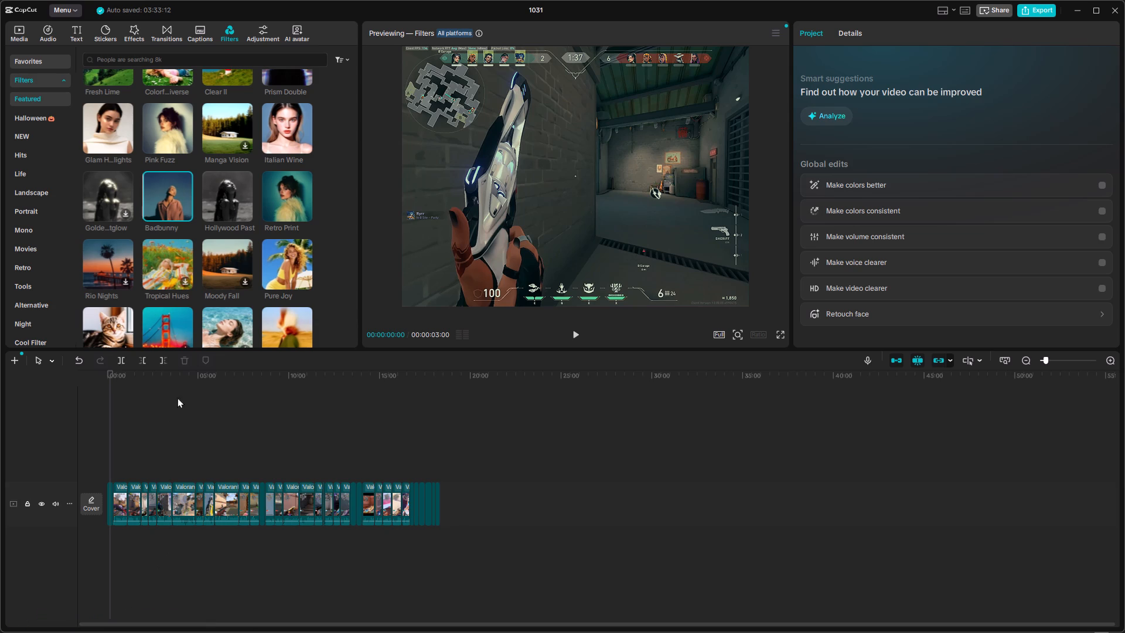
{"action": "scroll", "coordinate": [229, 290], "scroll_direction": "down", "scroll_amount": 5}
{"action": "left_click", "coordinate": [163, 284]}
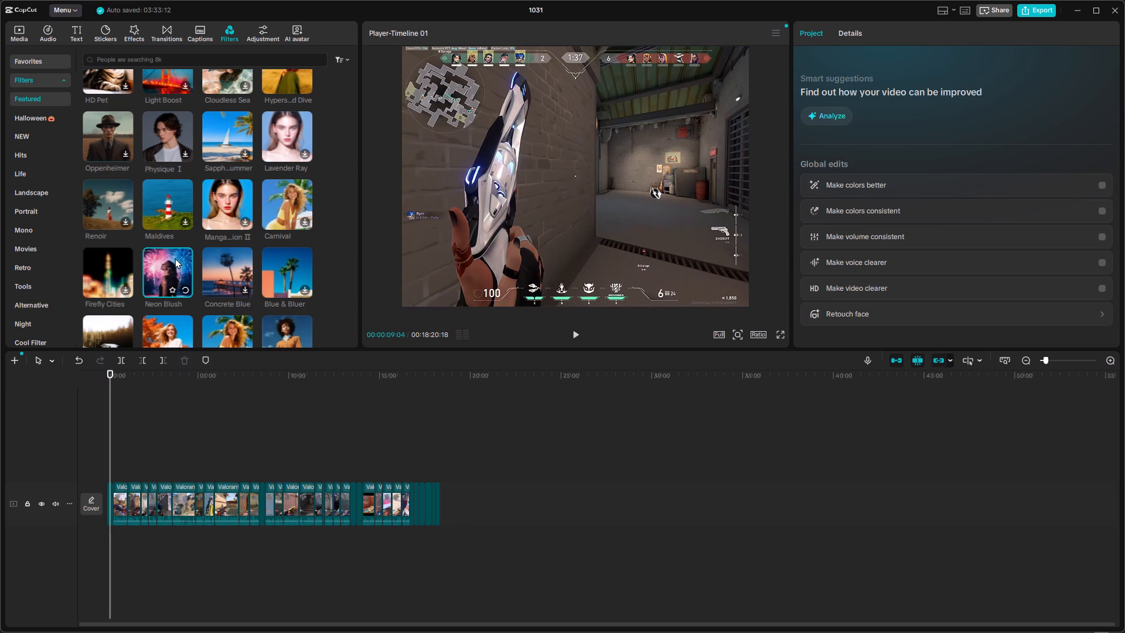
{"action": "scroll", "coordinate": [175, 252], "scroll_direction": "down", "scroll_amount": 5}
{"action": "scroll", "coordinate": [175, 247], "scroll_direction": "up", "scroll_amount": 4}
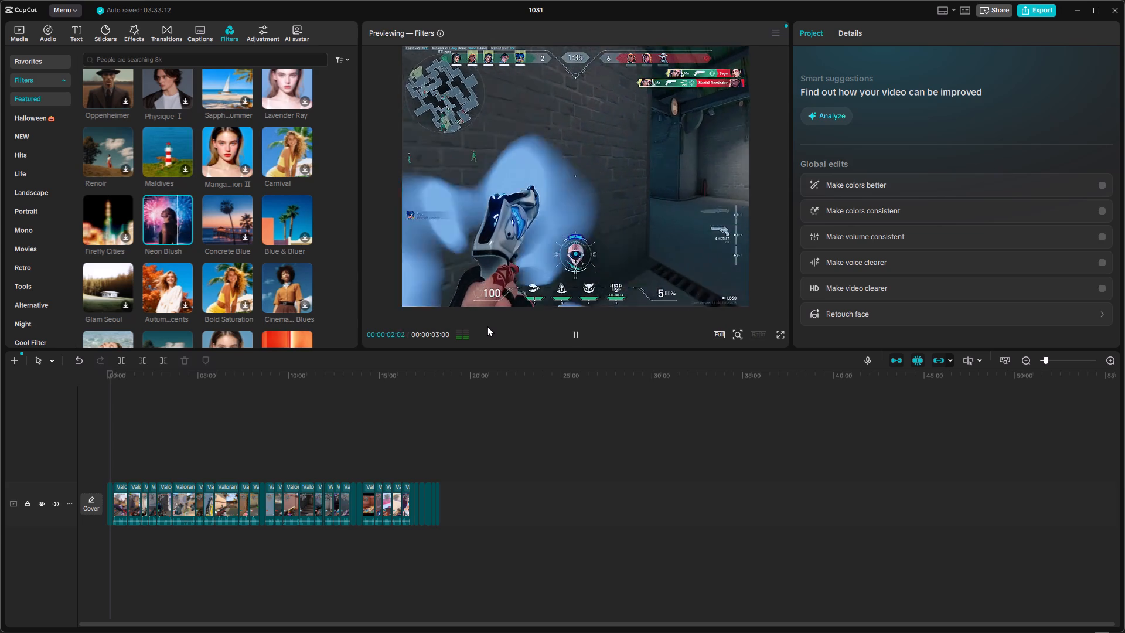
{"action": "scroll", "coordinate": [260, 251], "scroll_direction": "up", "scroll_amount": 3}
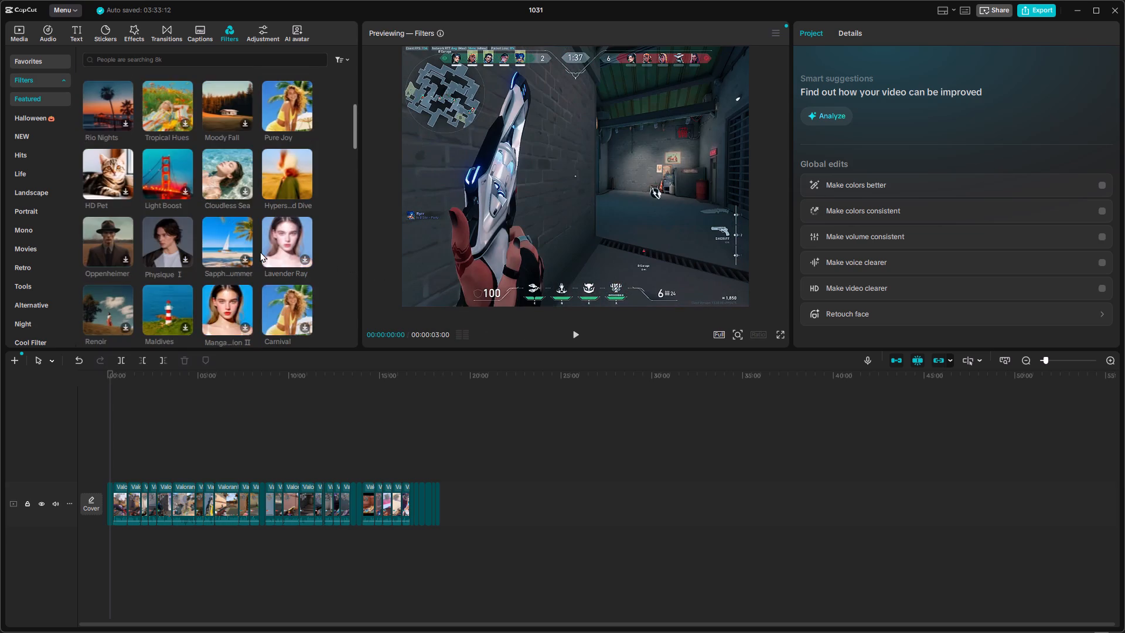
{"action": "scroll", "coordinate": [256, 251], "scroll_direction": "up", "scroll_amount": 4}
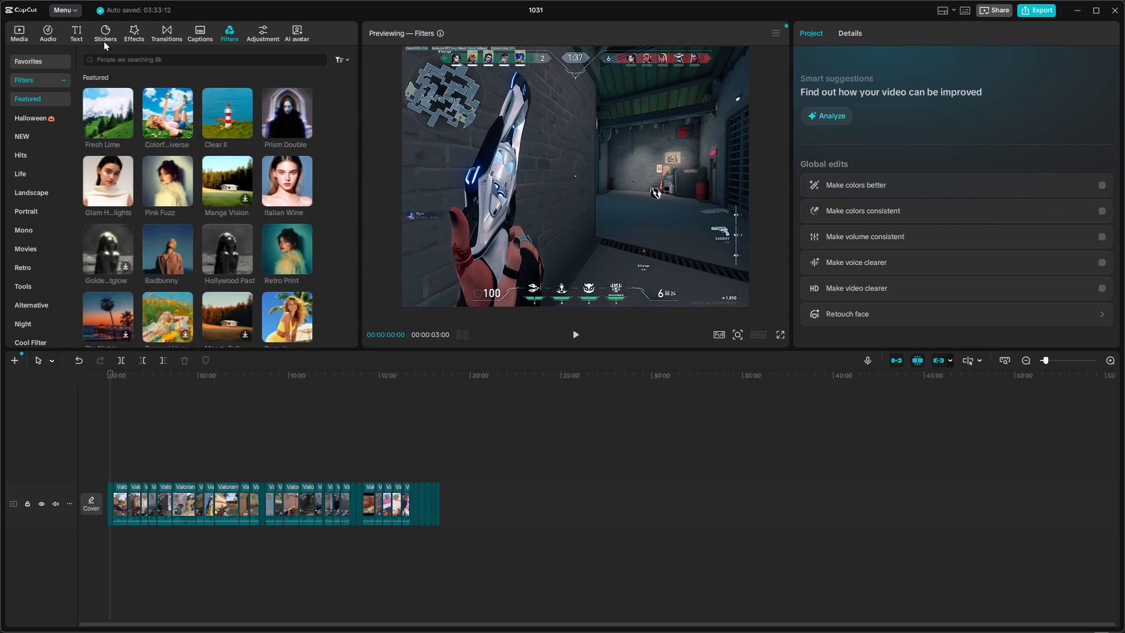
{"action": "scroll", "coordinate": [183, 110], "scroll_direction": "up", "scroll_amount": 4}
Skim the gameplay footage along the timeline and park the playhead at 00:08:24:01.
{"action": "left_click", "coordinate": [282, 413]}
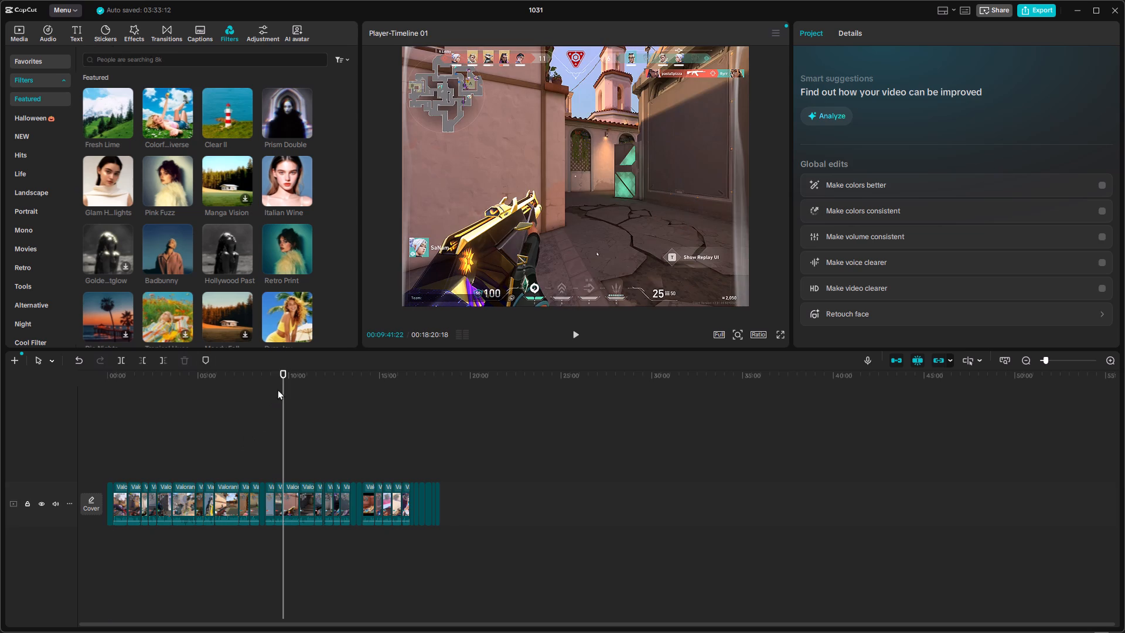
{"action": "left_click_drag", "start_coordinate": [283, 372], "coordinate": [109, 347]}
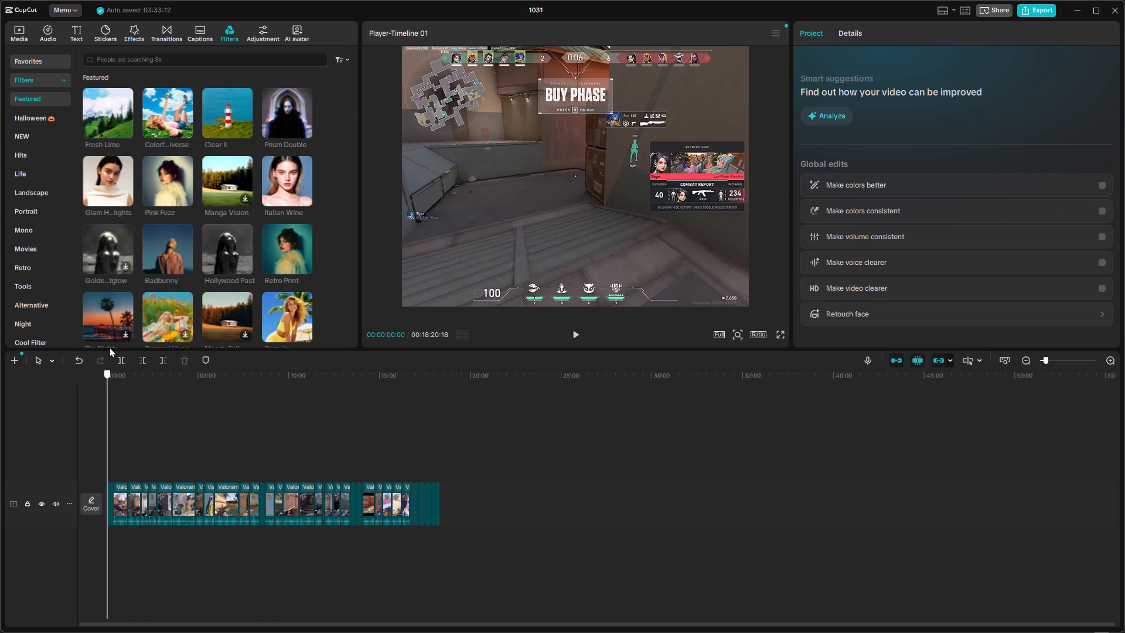
{"action": "left_click_drag", "start_coordinate": [109, 347], "coordinate": [114, 346]}
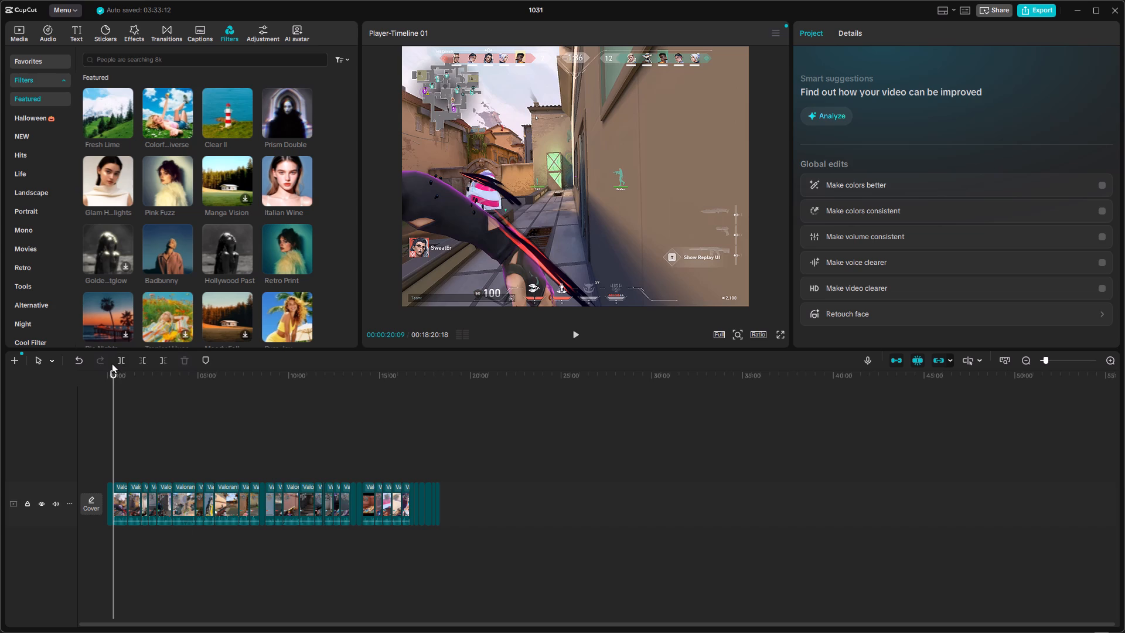
{"action": "left_click_drag", "start_coordinate": [124, 379], "coordinate": [183, 394]}
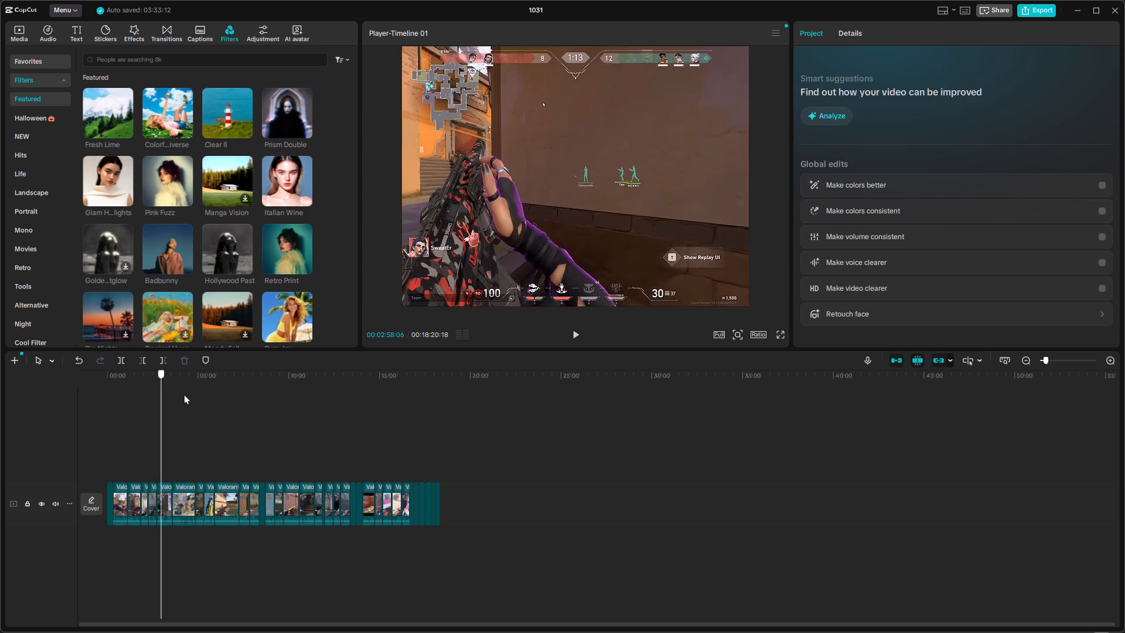
{"action": "left_click_drag", "start_coordinate": [183, 394], "coordinate": [268, 420]}
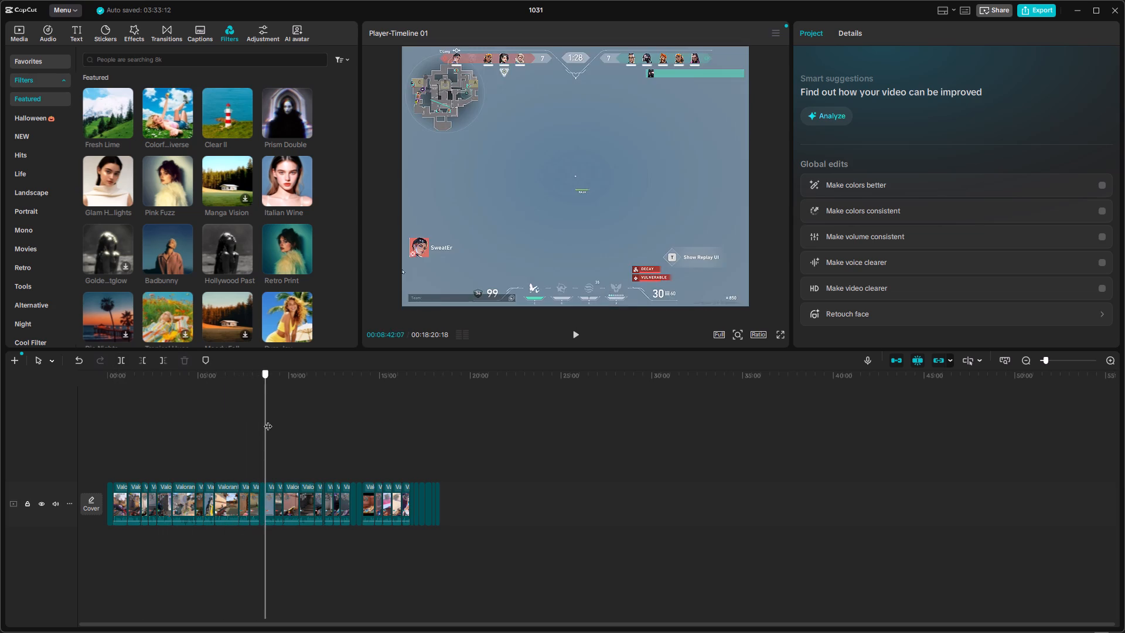
{"action": "left_click_drag", "start_coordinate": [268, 420], "coordinate": [279, 422]}
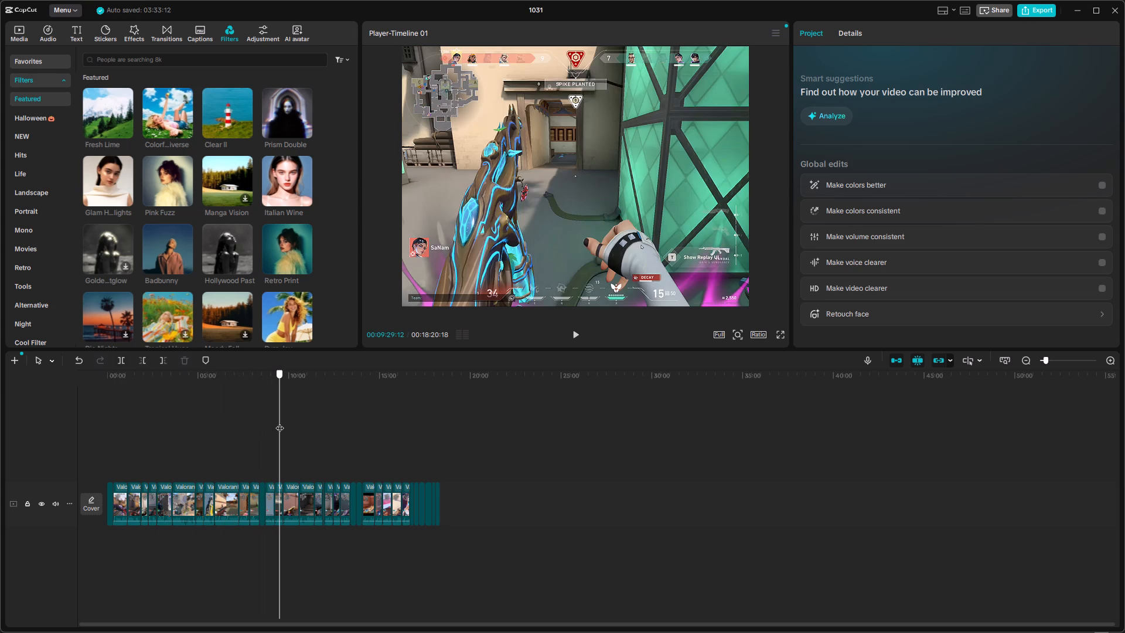
{"action": "left_click_drag", "start_coordinate": [279, 422], "coordinate": [270, 420]}
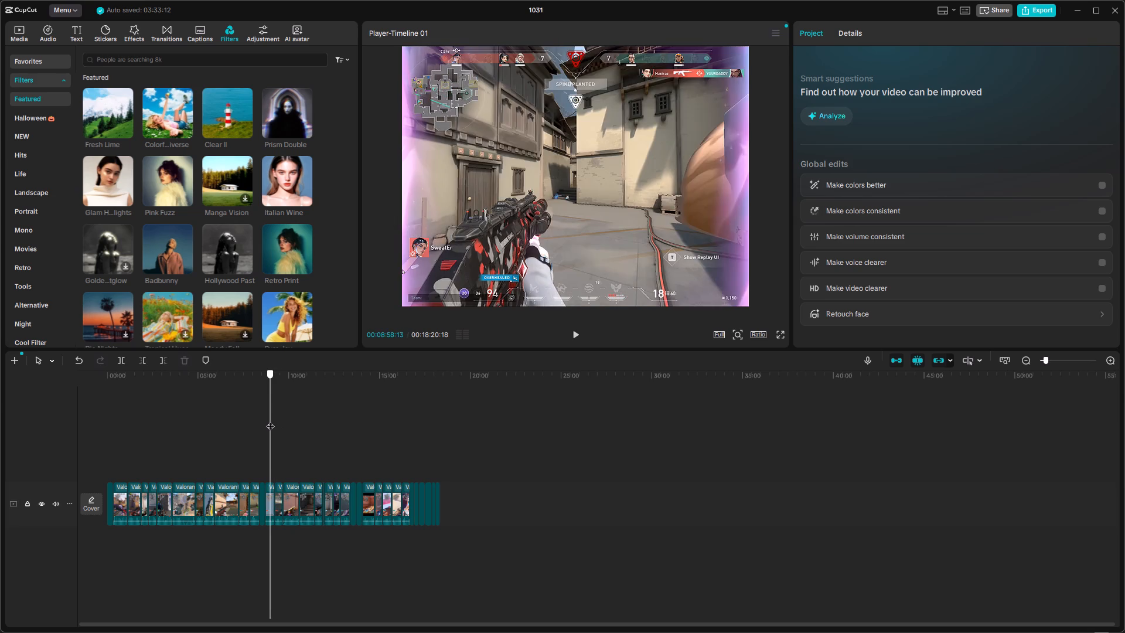
{"action": "left_click_drag", "start_coordinate": [270, 420], "coordinate": [257, 418]}
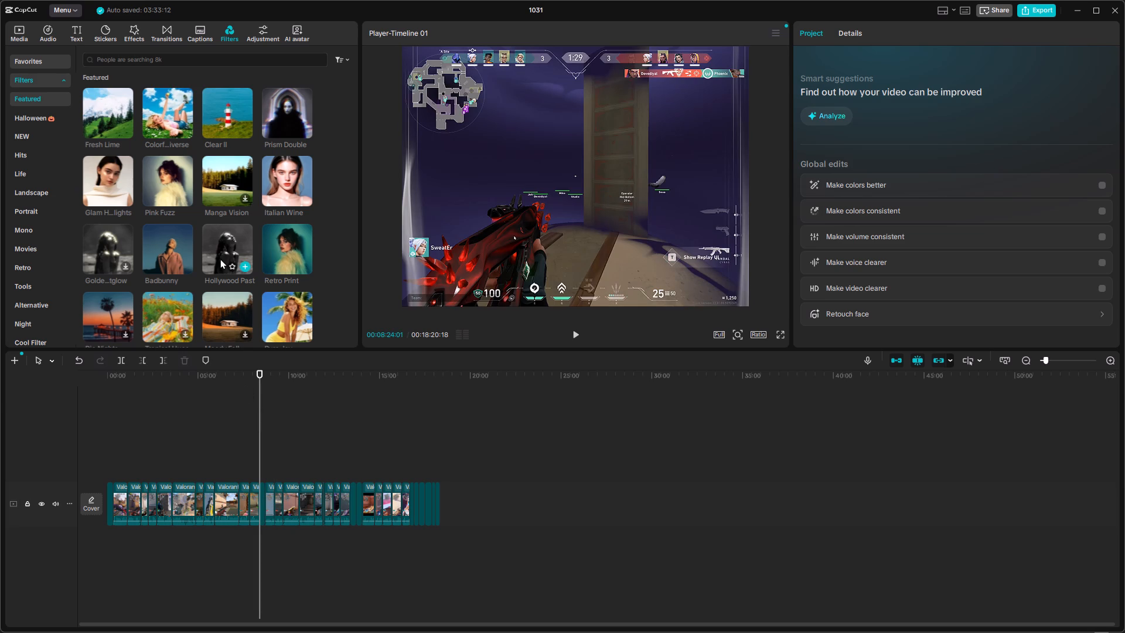
Search the video effects for motion blur background using the recent search.
{"action": "left_click", "coordinate": [110, 28]}
{"action": "left_click", "coordinate": [131, 33]}
{"action": "left_click", "coordinate": [148, 60]}
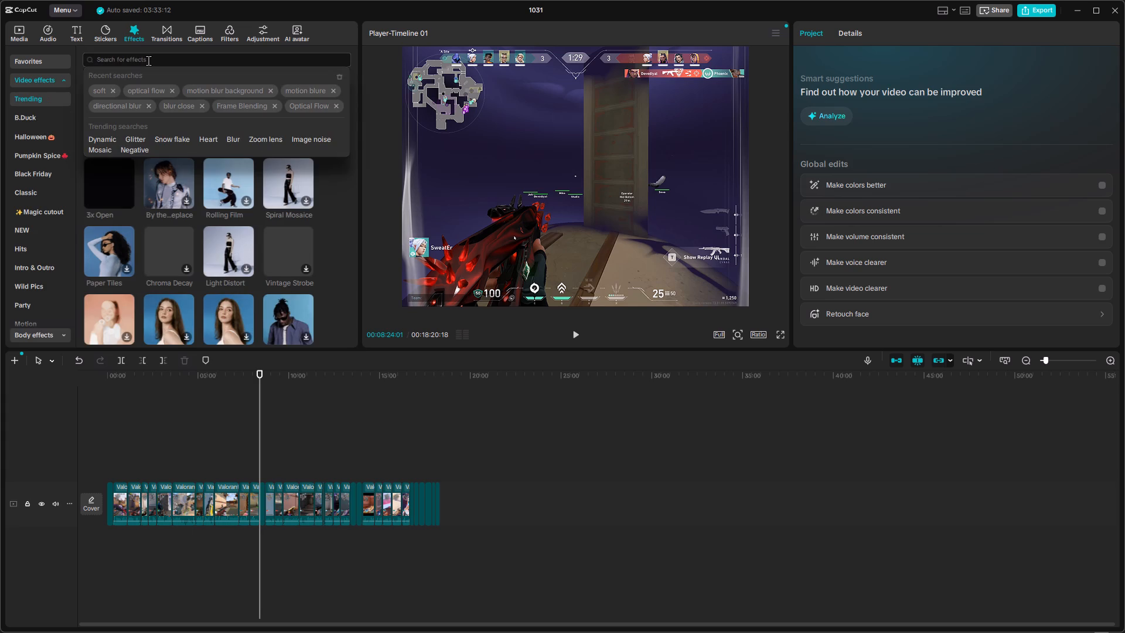
{"action": "key", "text": "comma"}
{"action": "key", "text": "BackSpace"}
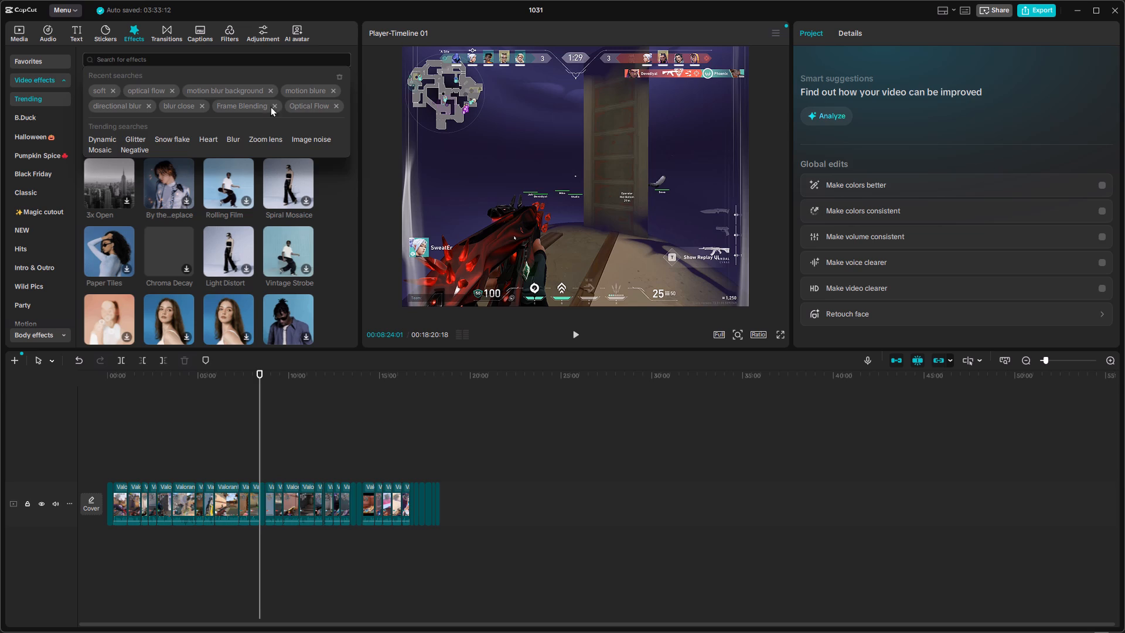
{"action": "left_click", "coordinate": [224, 95]}
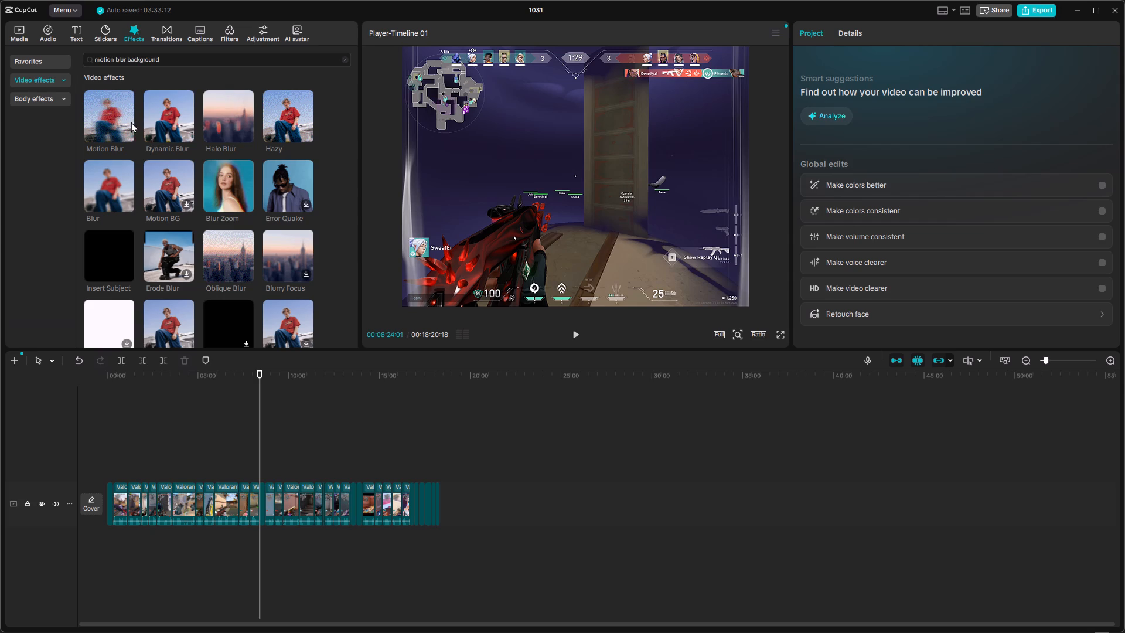
Preview the Motion Blur and Dynamic Blur effects on the clip at the playhead and compare them.
{"action": "left_click", "coordinate": [116, 118]}
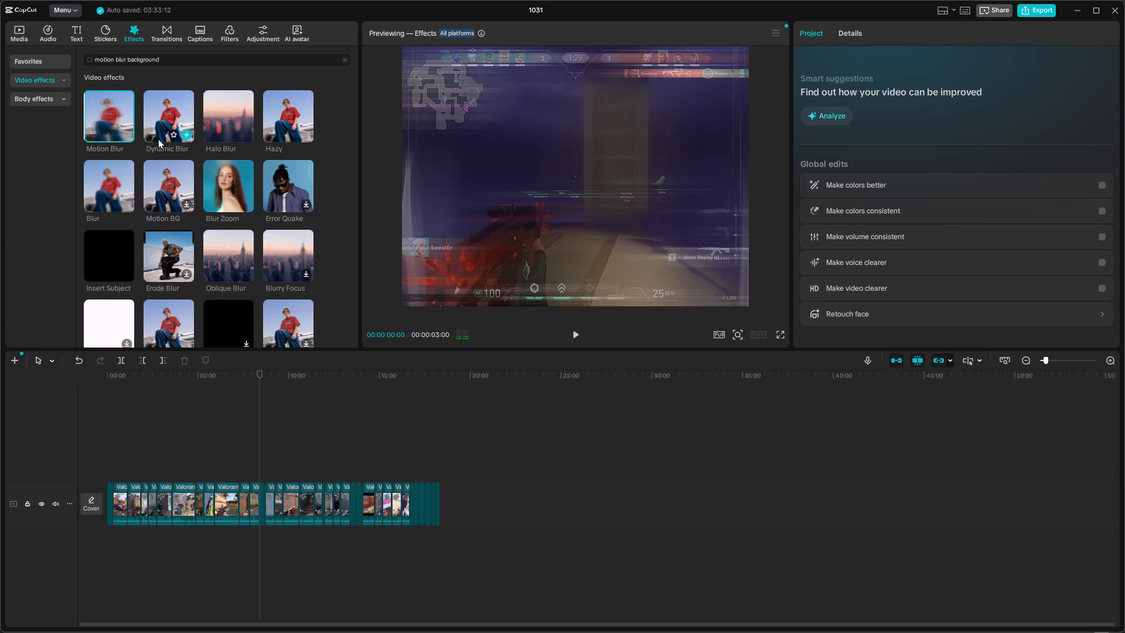
{"action": "left_click", "coordinate": [170, 118]}
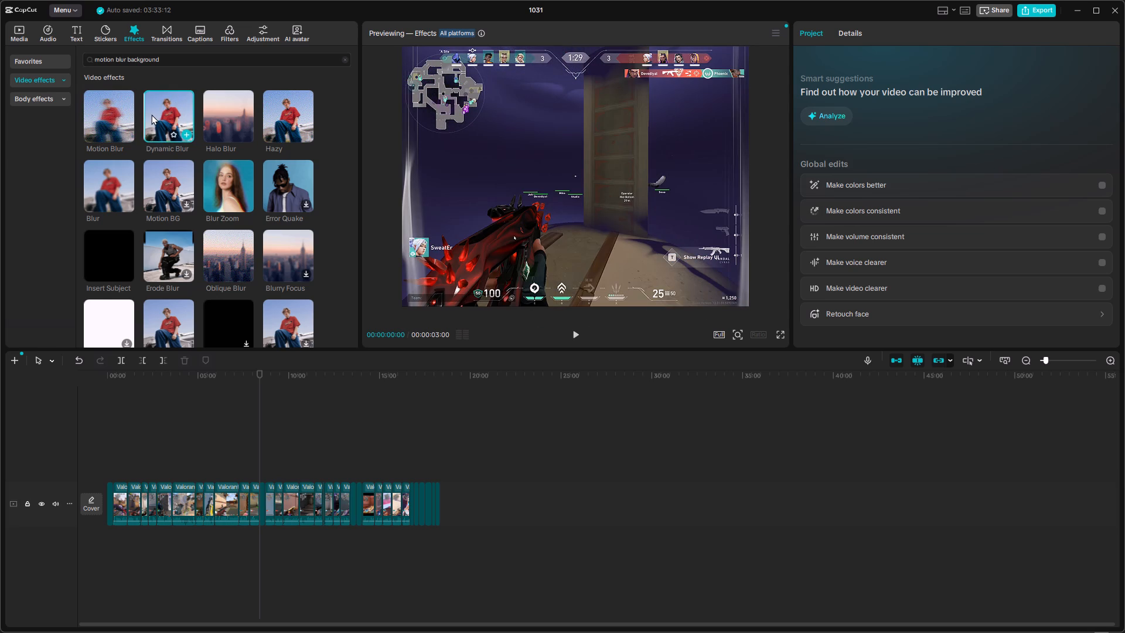
{"action": "left_click", "coordinate": [130, 117]}
{"action": "left_click", "coordinate": [159, 113]}
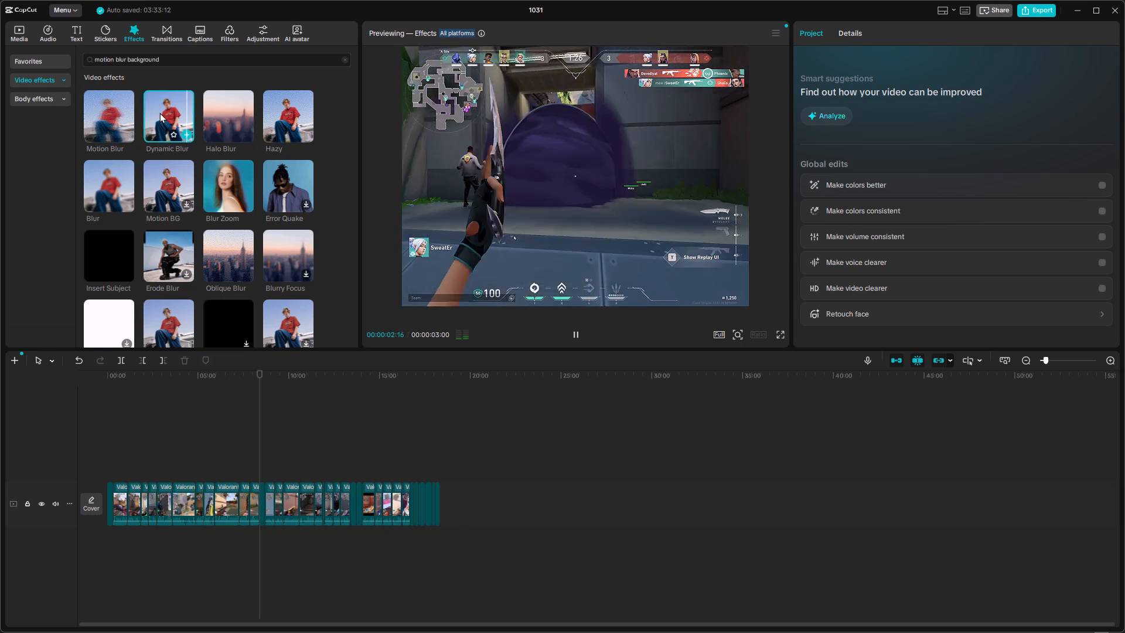
{"action": "left_click", "coordinate": [86, 127]}
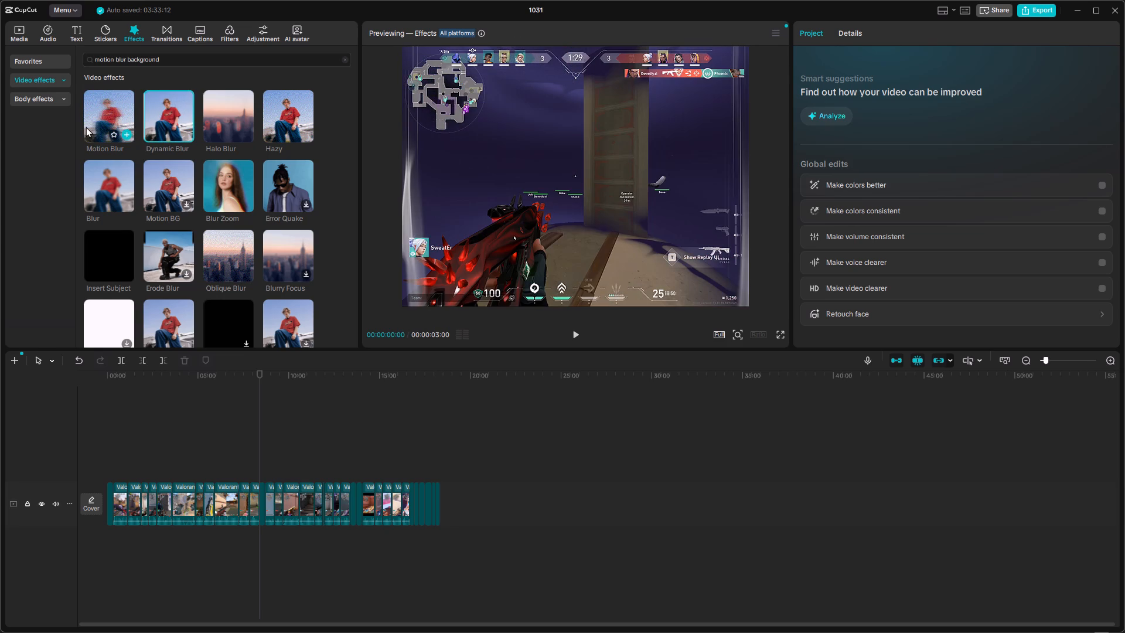
{"action": "left_click", "coordinate": [159, 115]}
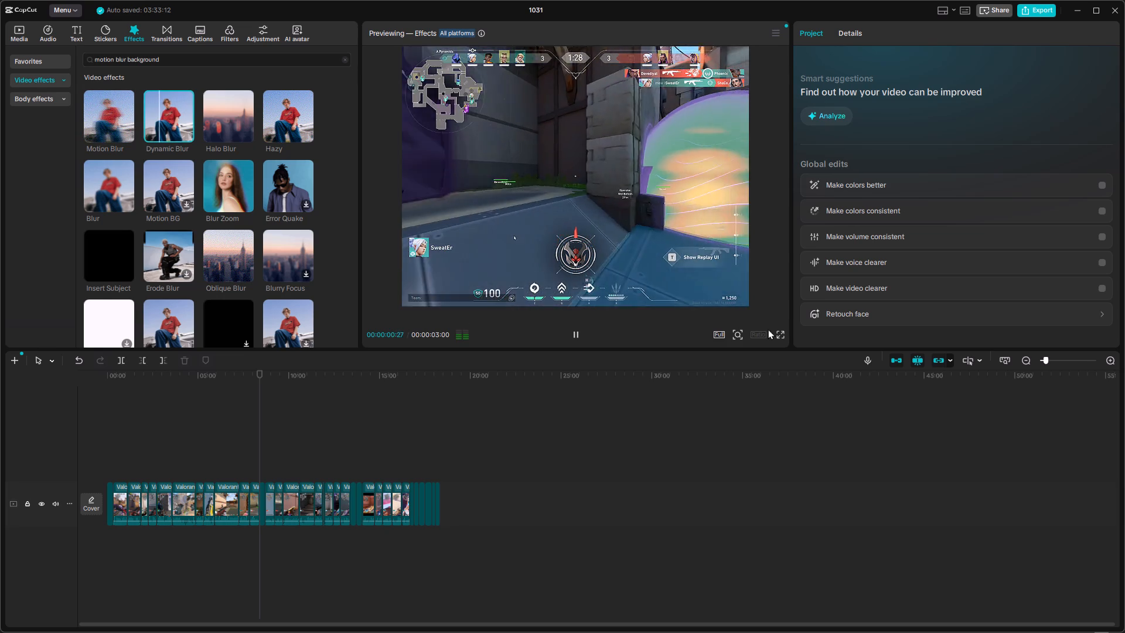
Play the Dynamic Blur effect preview in full screen and return to the editor.
{"action": "left_click", "coordinate": [777, 330]}
{"action": "left_click", "coordinate": [779, 331]}
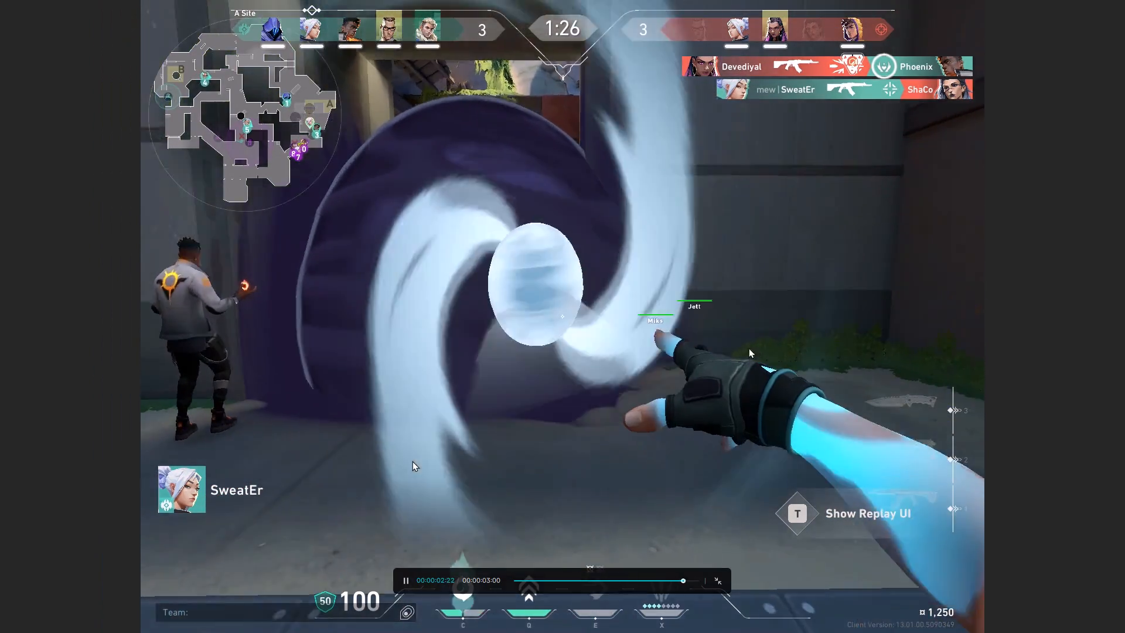
{"action": "left_click", "coordinate": [407, 580]}
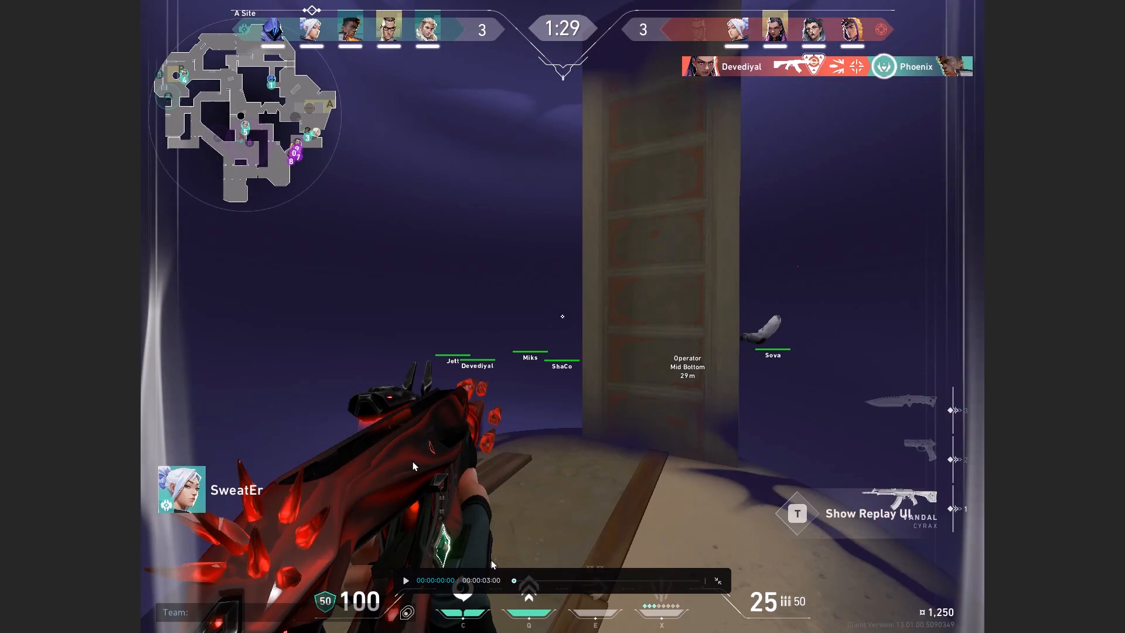
{"action": "left_click", "coordinate": [418, 574]}
{"action": "left_click", "coordinate": [411, 576]}
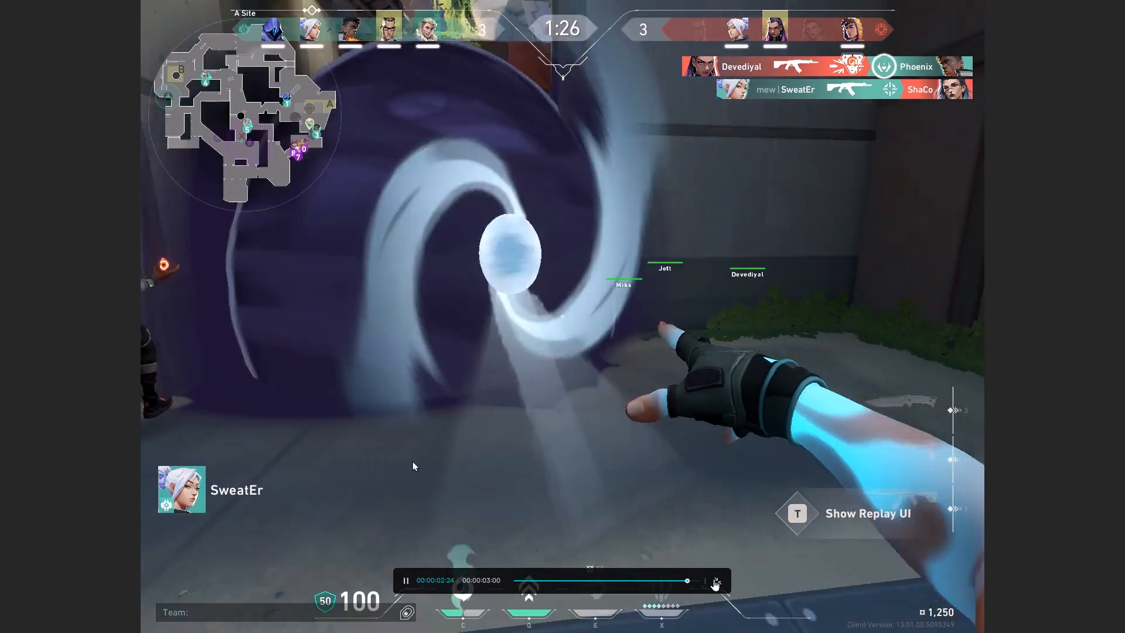
{"action": "left_click", "coordinate": [720, 573]}
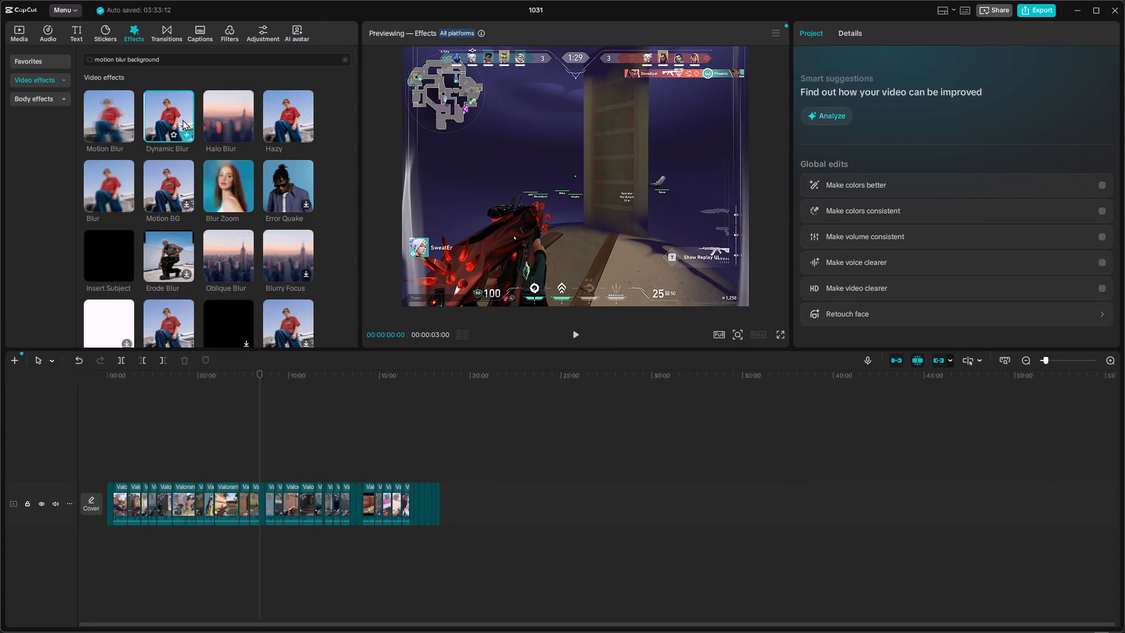
{"action": "right_click", "coordinate": [152, 114]}
Move the playhead back from the middle of the footage to the start of the timeline at 00:00:00:00.
{"action": "left_click_drag", "start_coordinate": [1048, 358], "coordinate": [1062, 362]}
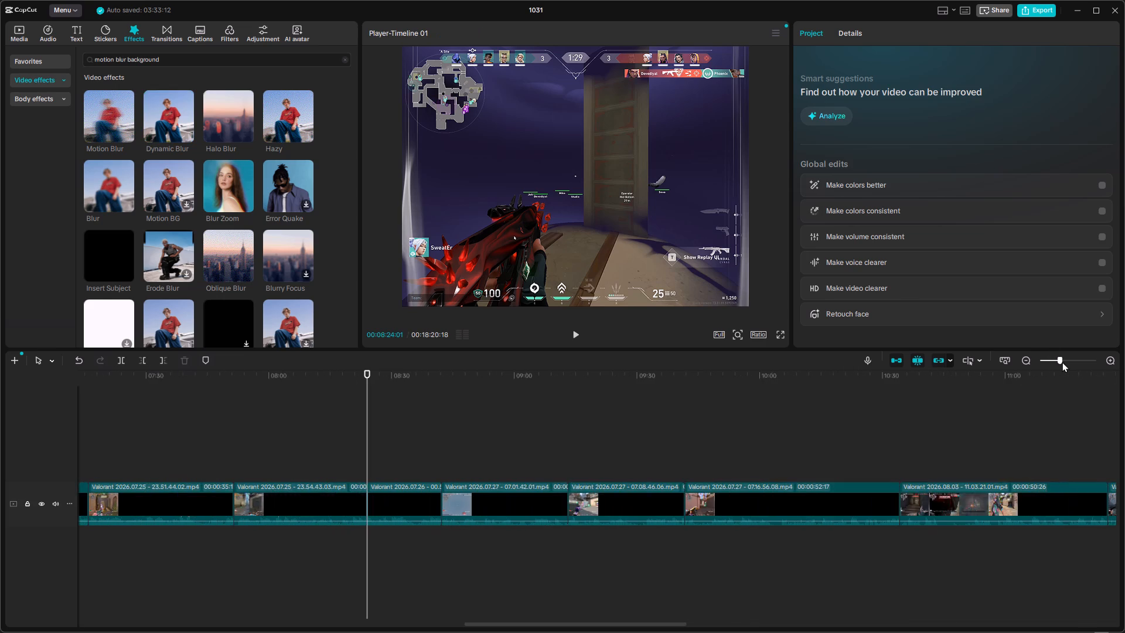
{"action": "left_click_drag", "start_coordinate": [1062, 362], "coordinate": [1057, 363]}
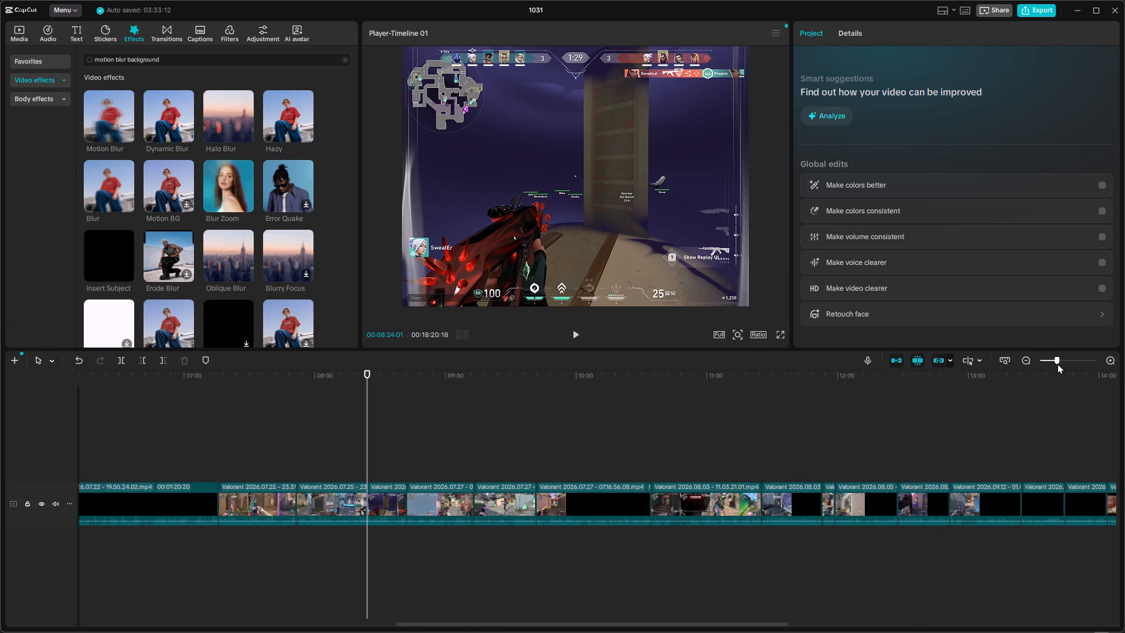
{"action": "left_click_drag", "start_coordinate": [1057, 363], "coordinate": [1042, 363]}
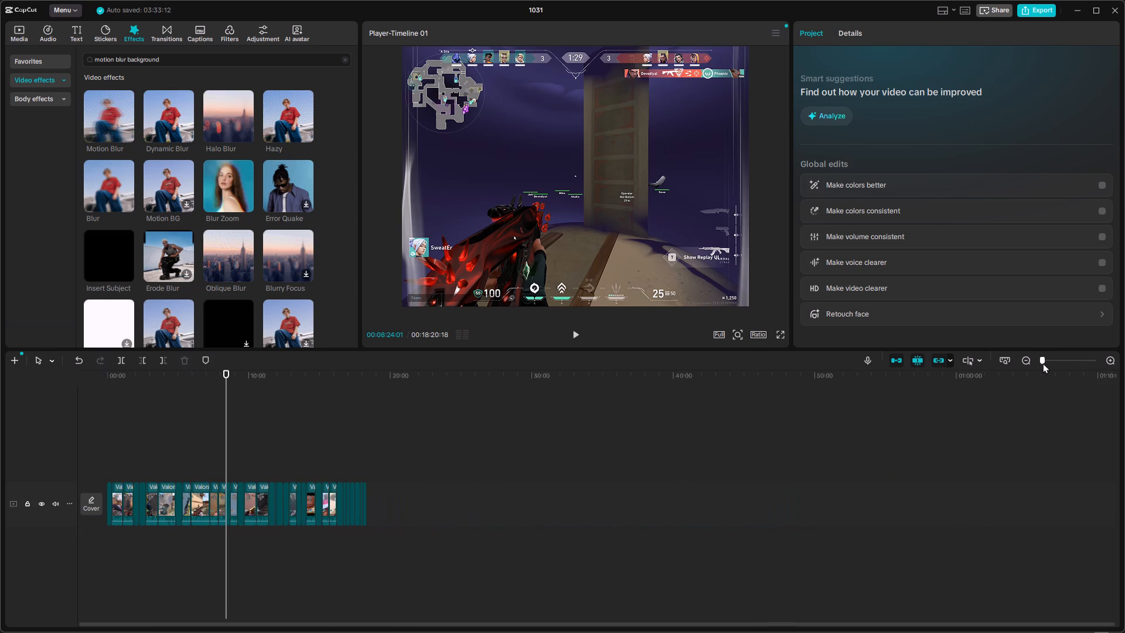
{"action": "left_click_drag", "start_coordinate": [1042, 363], "coordinate": [1061, 363]}
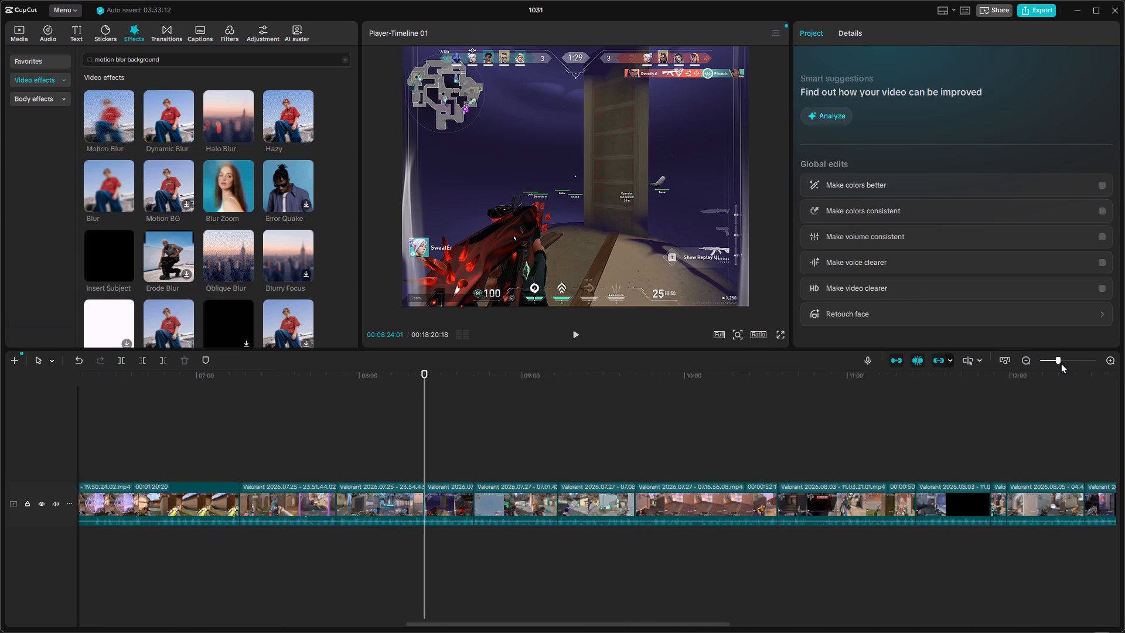
{"action": "left_click_drag", "start_coordinate": [1061, 363], "coordinate": [1066, 362]}
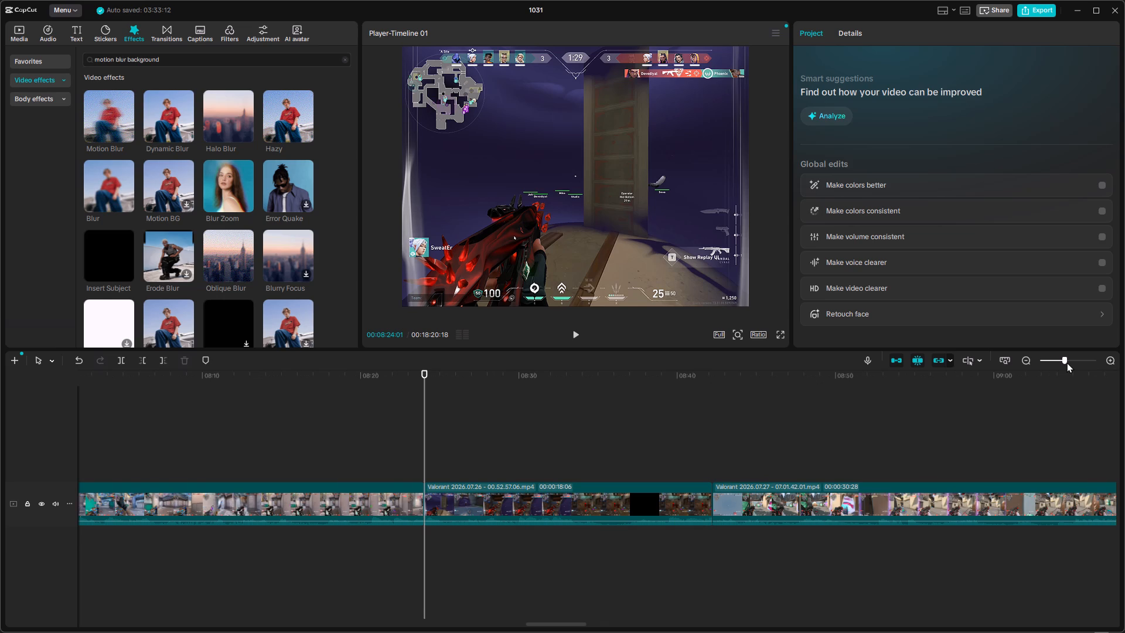
{"action": "left_click_drag", "start_coordinate": [1066, 362], "coordinate": [1105, 367]}
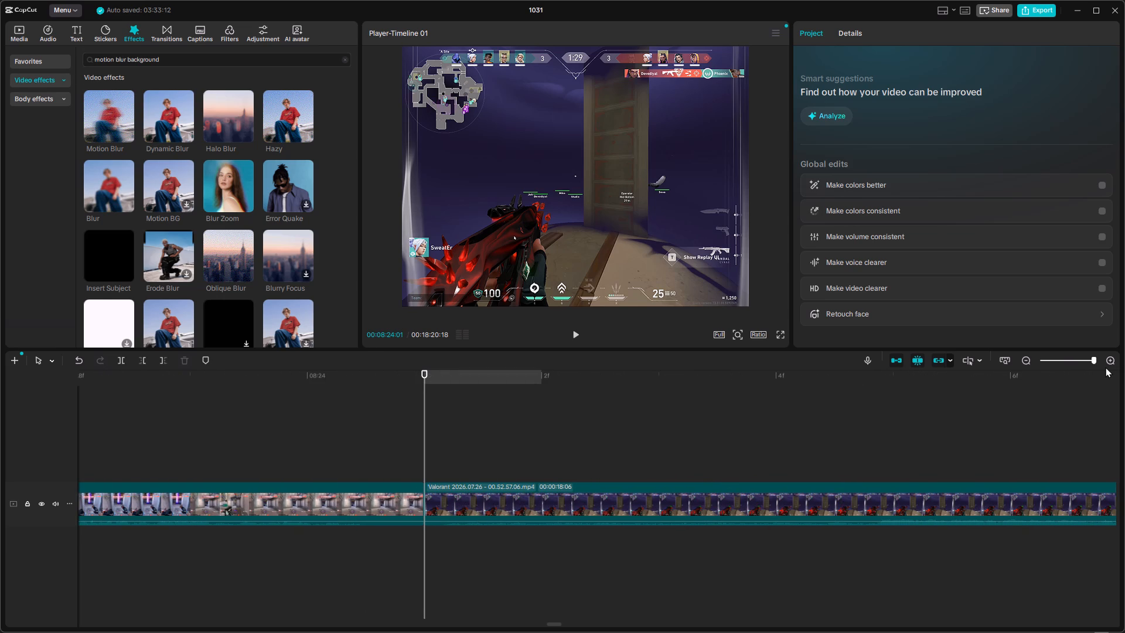
{"action": "left_click_drag", "start_coordinate": [1105, 367], "coordinate": [1092, 367]}
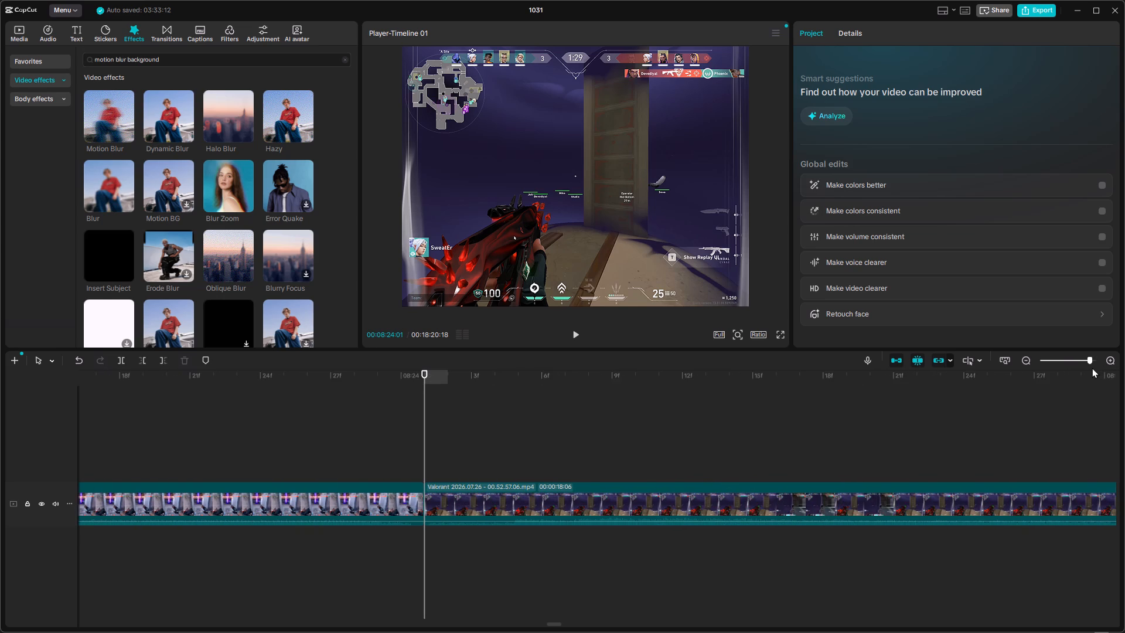
{"action": "left_click_drag", "start_coordinate": [1092, 367], "coordinate": [1083, 367]}
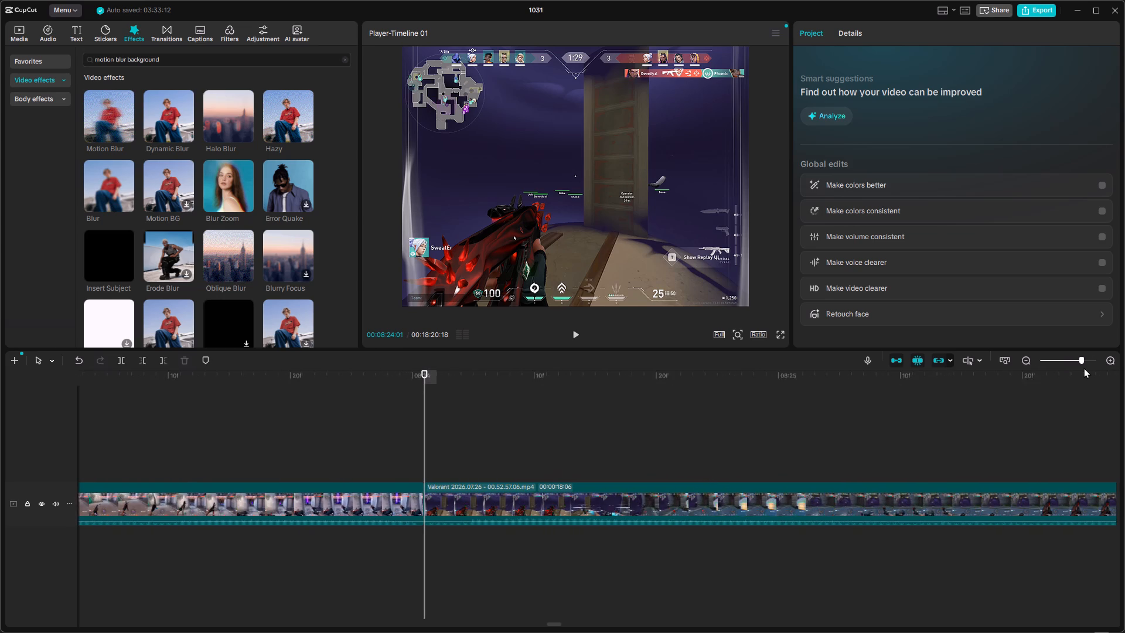
{"action": "left_click_drag", "start_coordinate": [1083, 367], "coordinate": [1073, 366]}
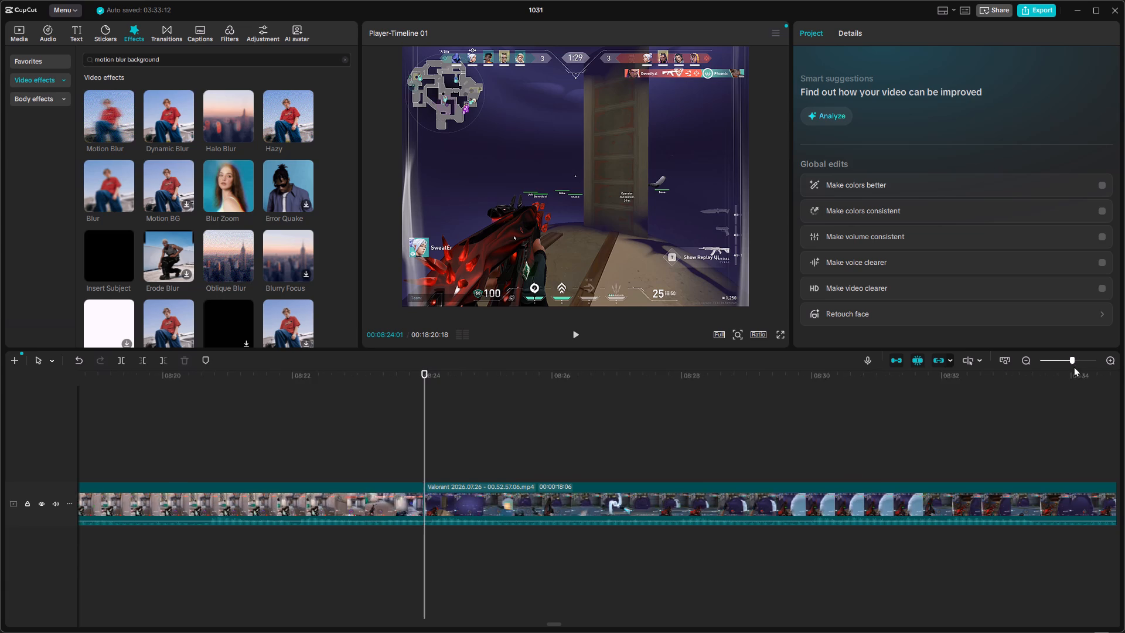
{"action": "left_click_drag", "start_coordinate": [1073, 366], "coordinate": [1065, 365]}
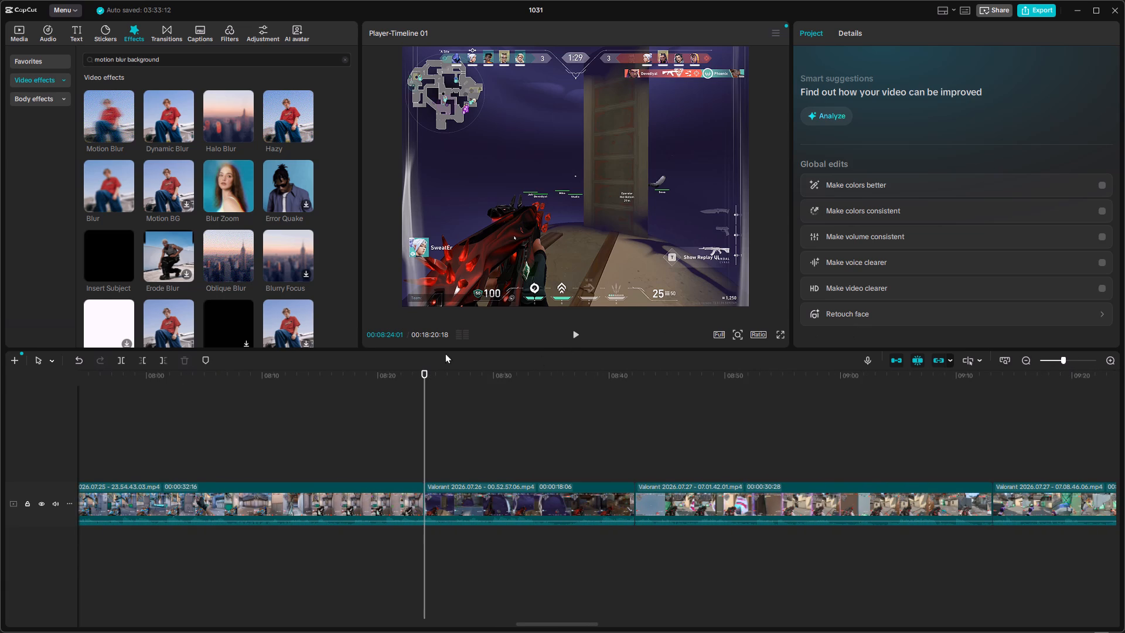
{"action": "left_click_drag", "start_coordinate": [425, 380], "coordinate": [2, 407]}
{"action": "left_click_drag", "start_coordinate": [340, 383], "coordinate": [320, 391]}
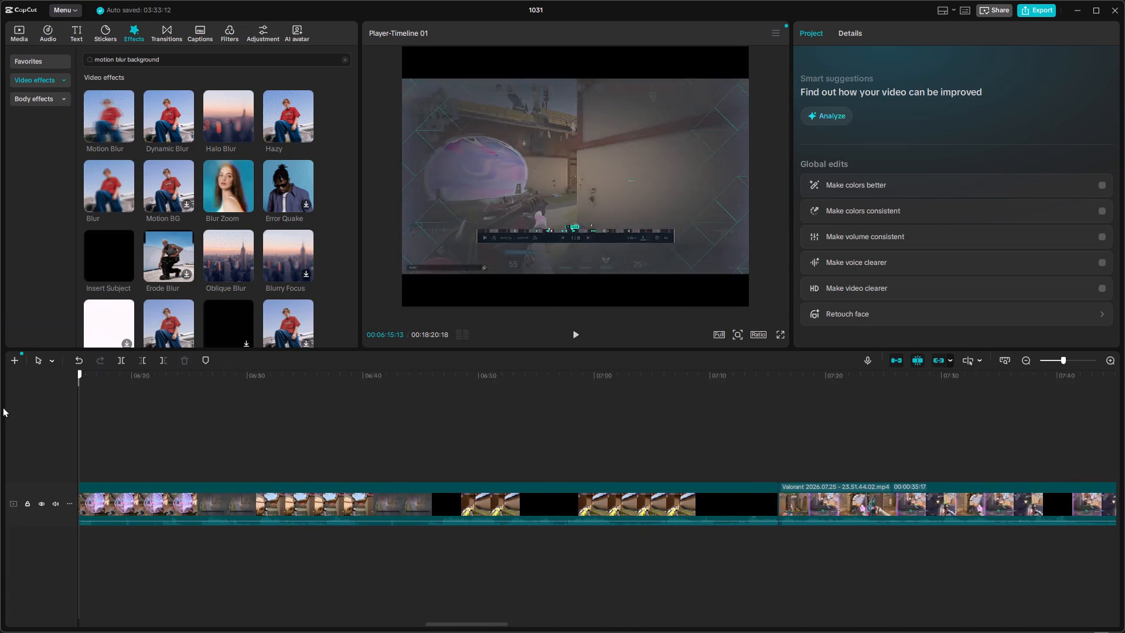
{"action": "left_click_drag", "start_coordinate": [2, 407], "coordinate": [2, 404]}
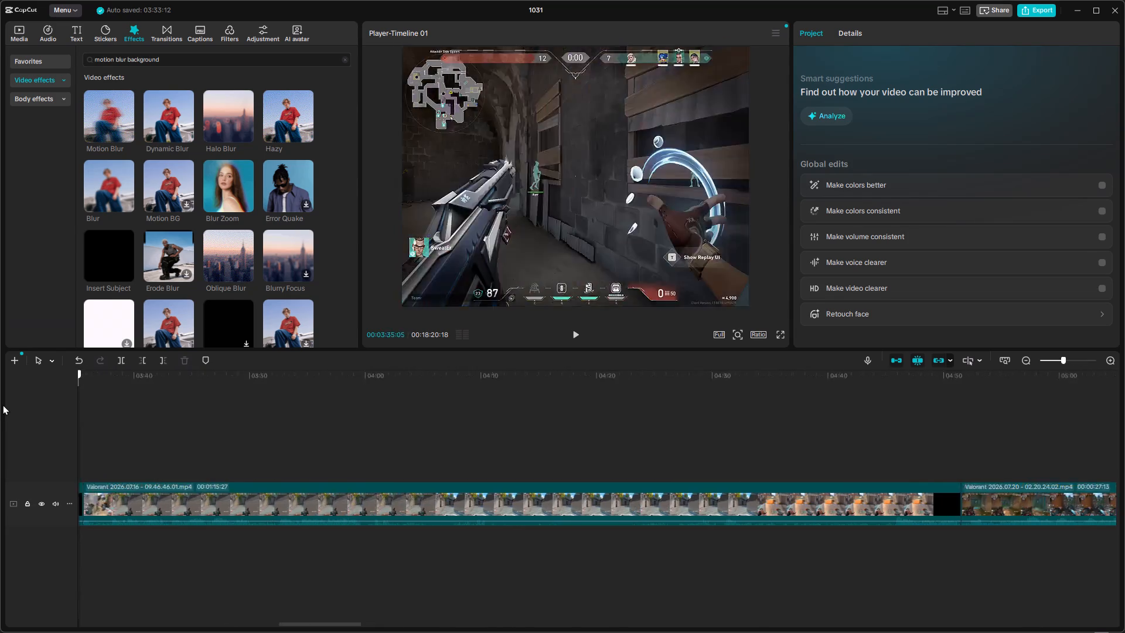
{"action": "left_click_drag", "start_coordinate": [2, 404], "coordinate": [6, 377]}
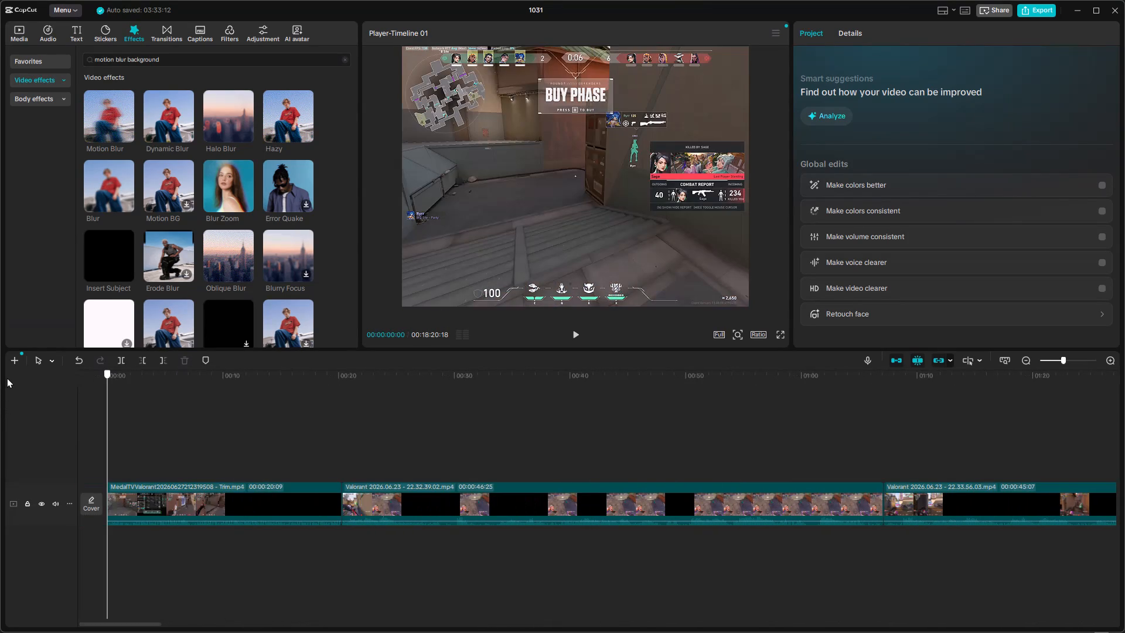
{"action": "left_click_drag", "start_coordinate": [6, 377], "coordinate": [54, 360]}
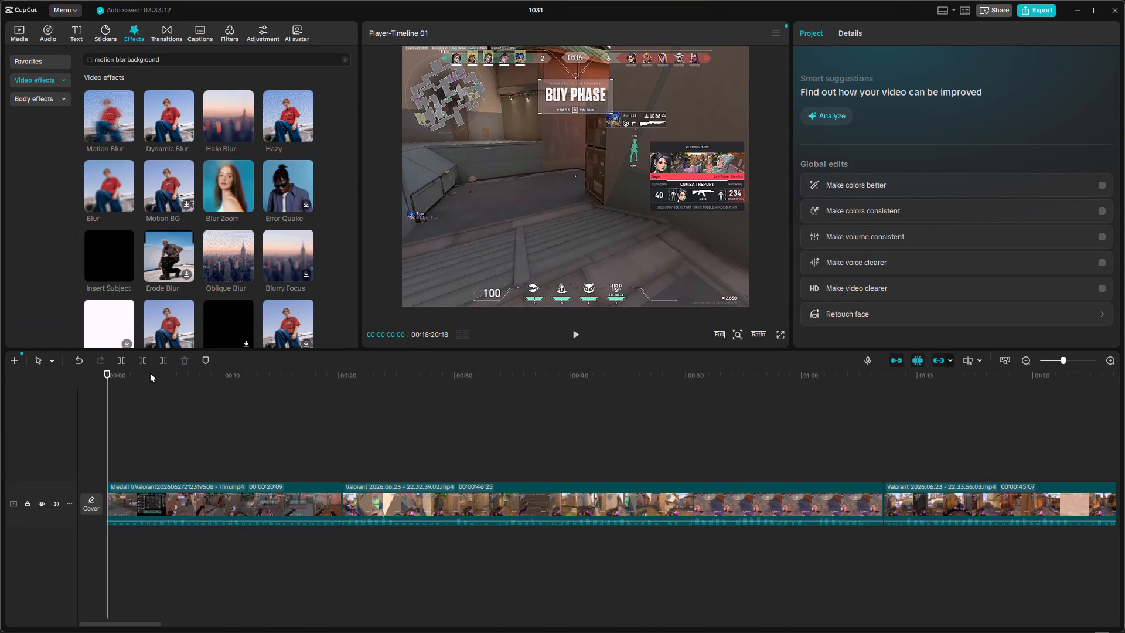
{"action": "left_click_drag", "start_coordinate": [117, 372], "coordinate": [94, 372]}
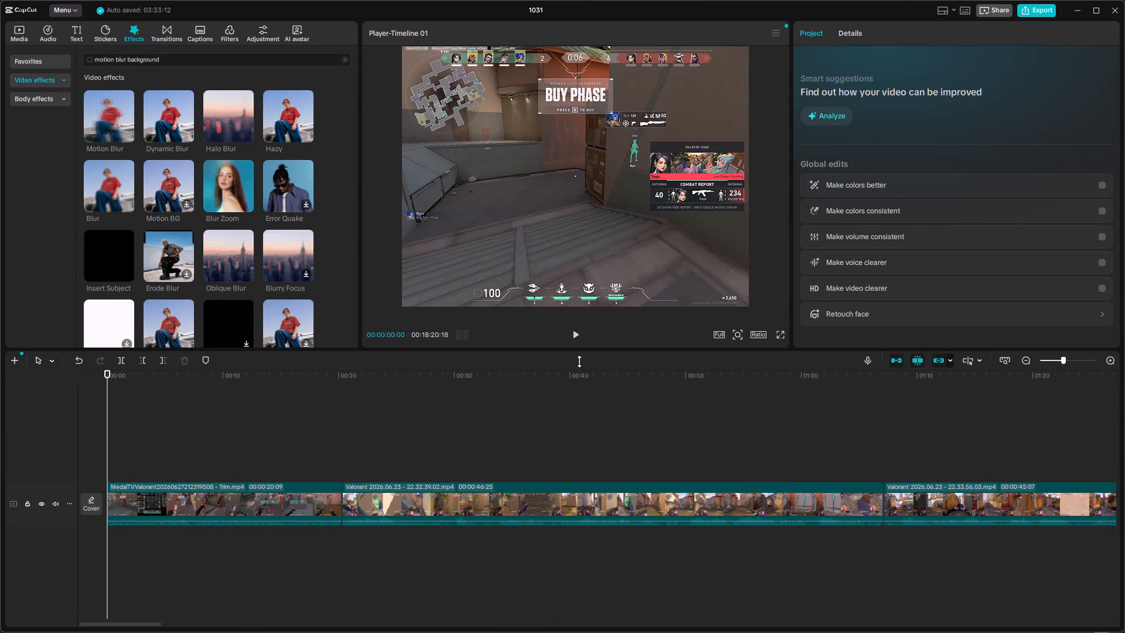
Play the opening MedalTV Valorant clip from the start of the timeline to review its footage.
{"action": "left_click", "coordinate": [574, 339]}
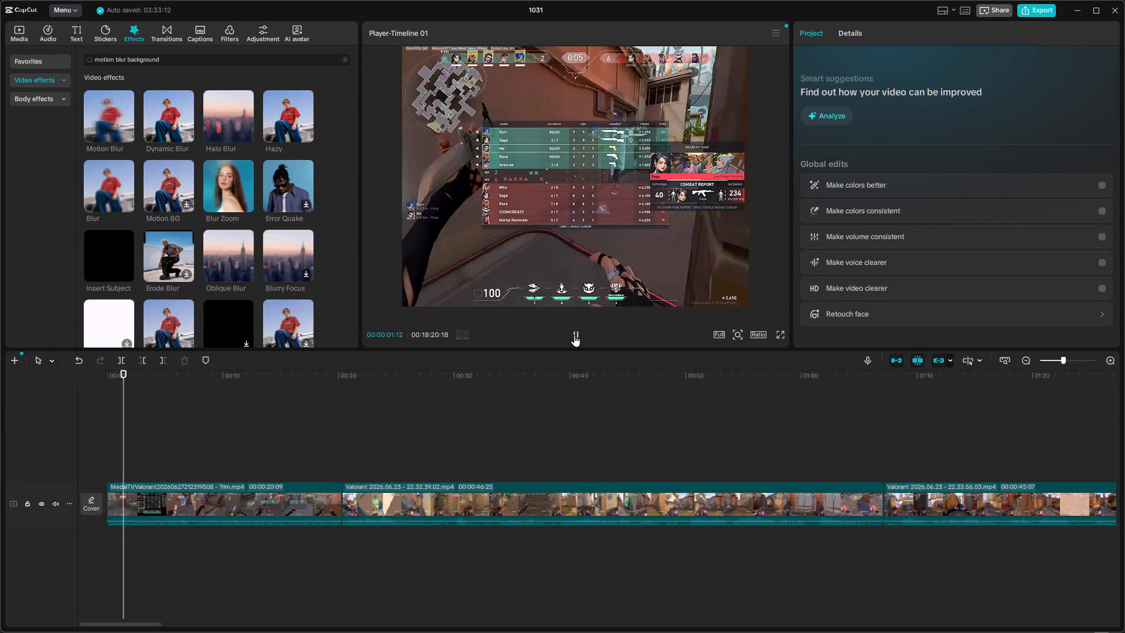
{"action": "left_click", "coordinate": [574, 335]}
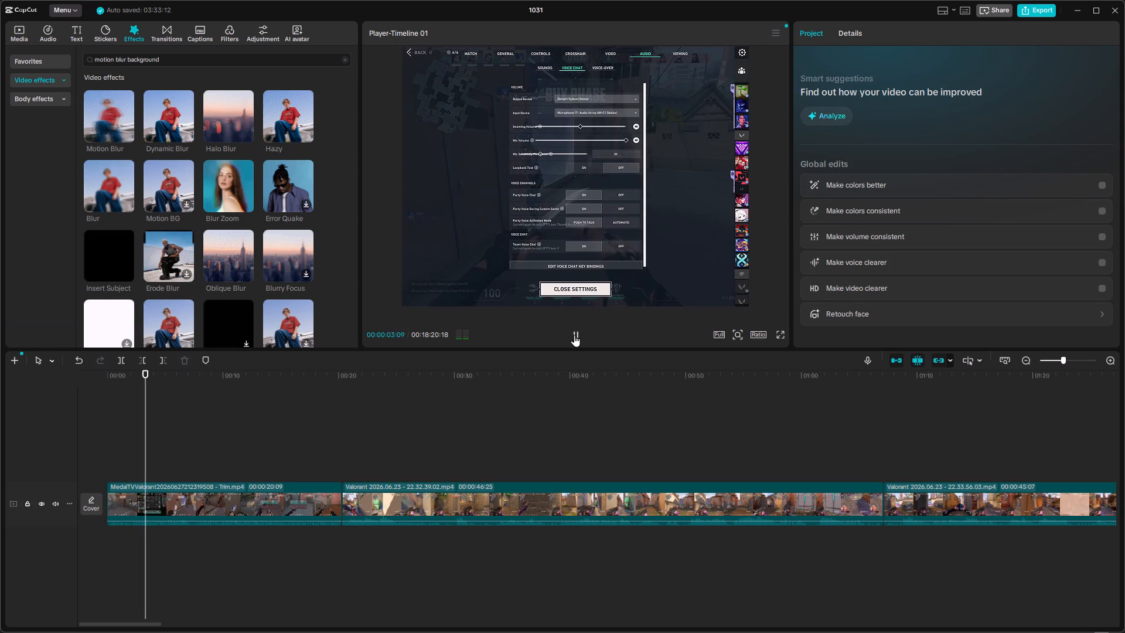
{"action": "left_click", "coordinate": [574, 335]}
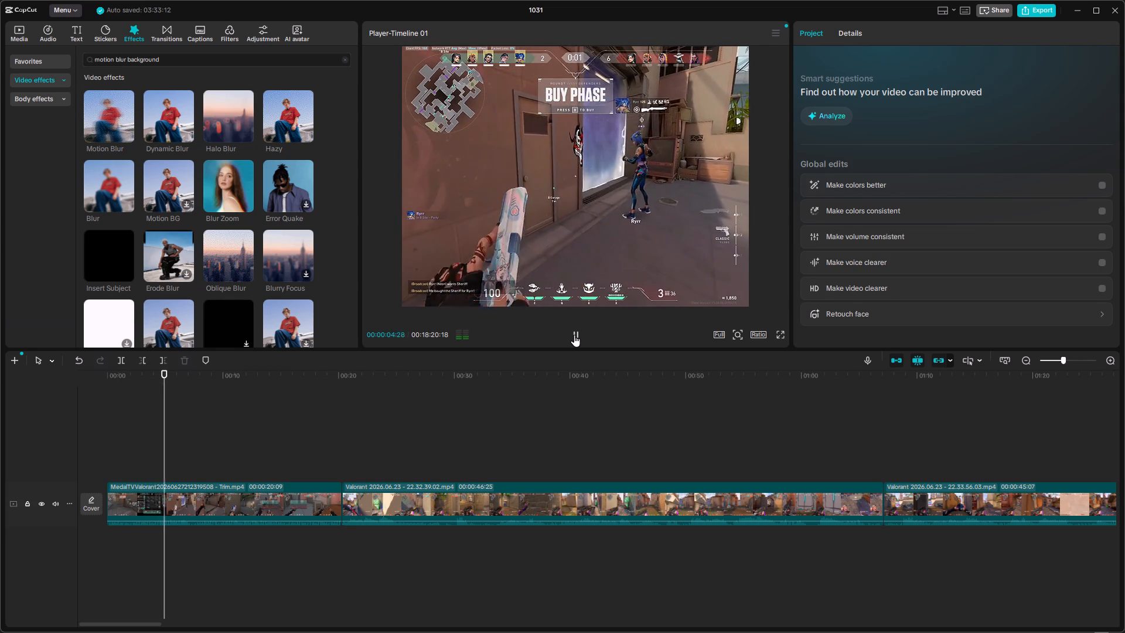
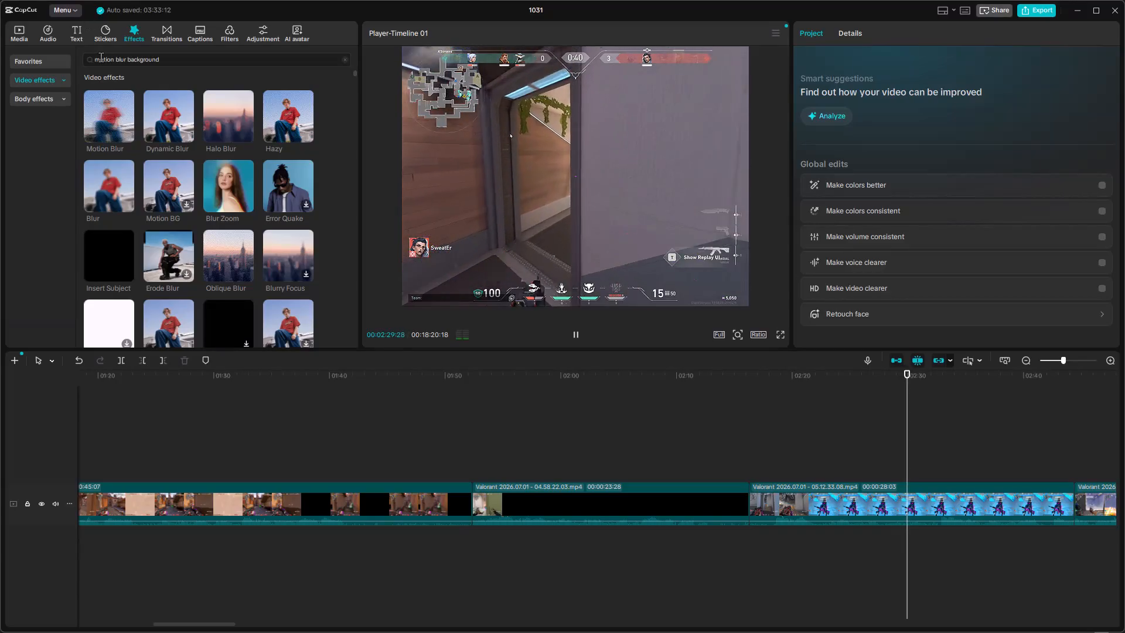
Open the audio library's music categories and return the playhead to the start of the timeline at 00:00:00:00.
{"action": "left_click", "coordinate": [52, 33]}
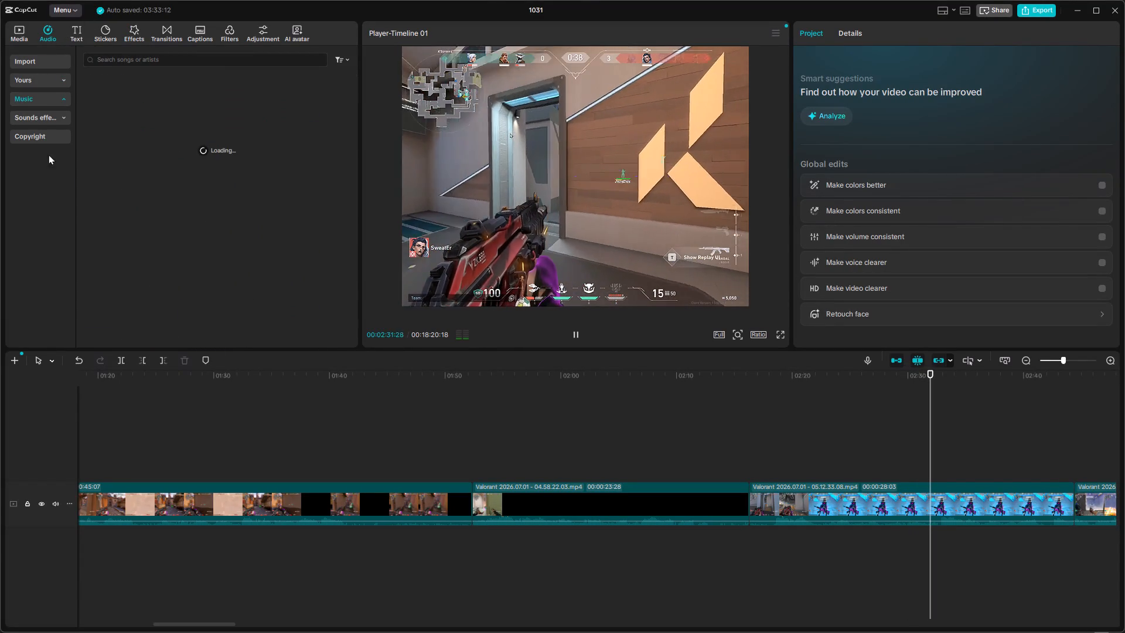
{"action": "scroll", "coordinate": [219, 495], "scroll_direction": "up", "scroll_amount": 3}
{"action": "scroll", "coordinate": [264, 520], "scroll_direction": "up", "scroll_amount": 4}
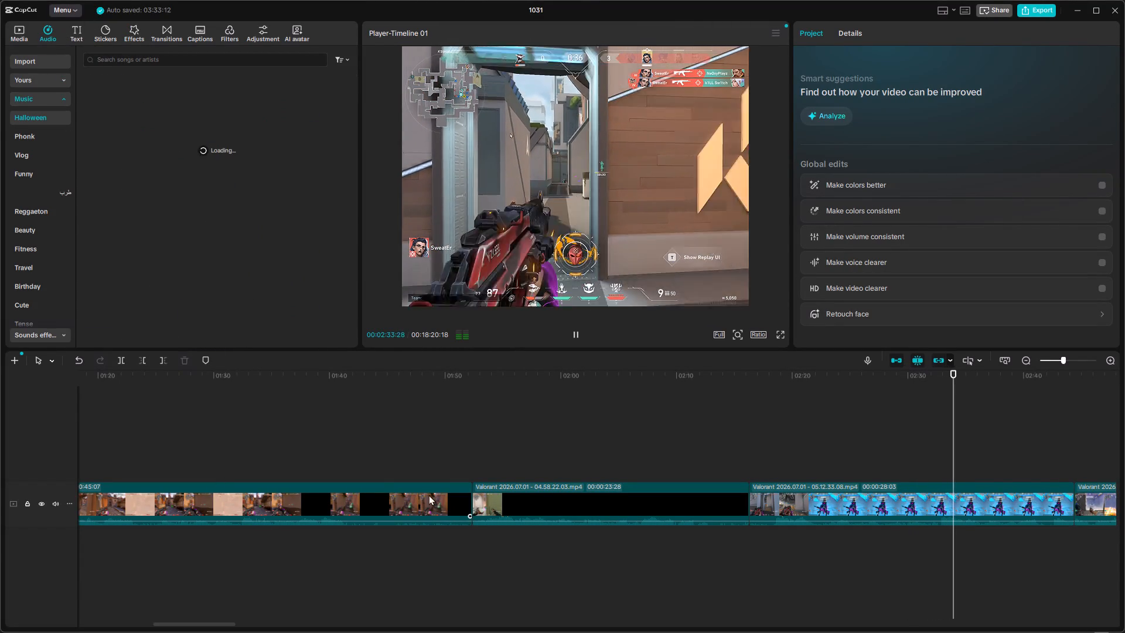
{"action": "left_click_drag", "start_coordinate": [967, 376], "coordinate": [726, 373]}
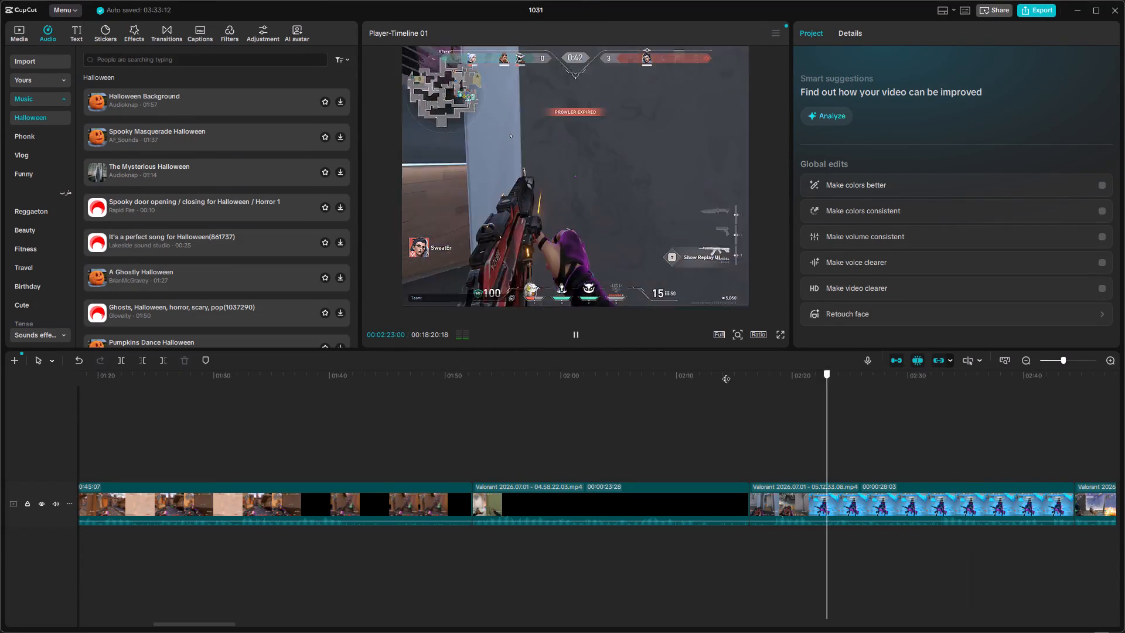
{"action": "left_click_drag", "start_coordinate": [726, 373], "coordinate": [40, 290]}
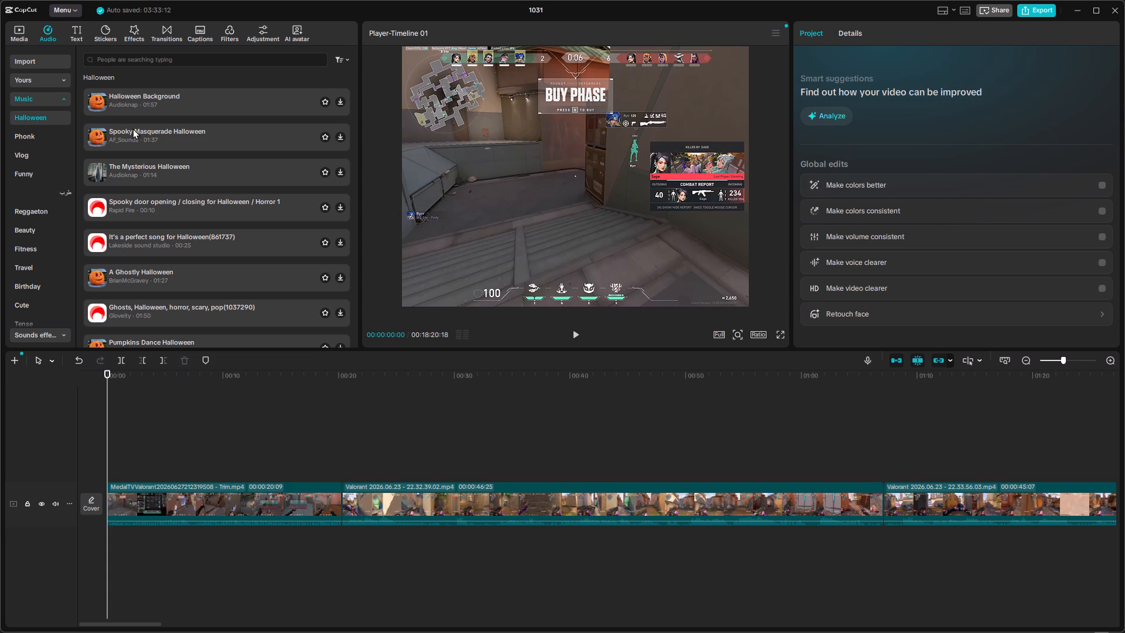
Search the music library for "mystery girl housecall" using the recent search, look over the tracks, and clear the search.
{"action": "left_click", "coordinate": [127, 59]}
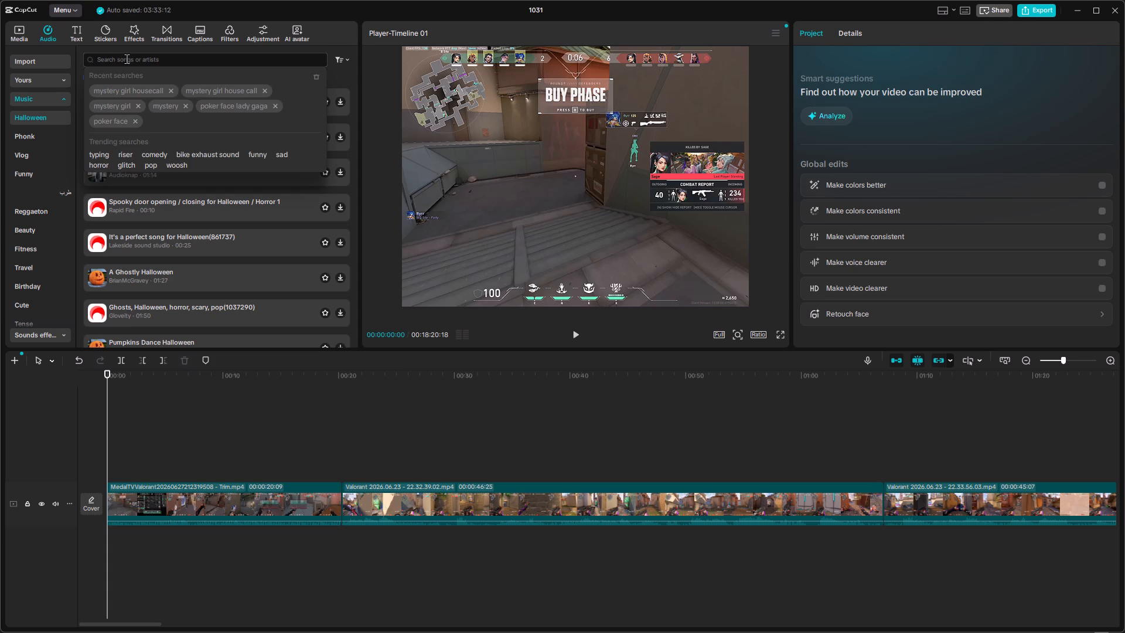
{"action": "left_click", "coordinate": [141, 85]}
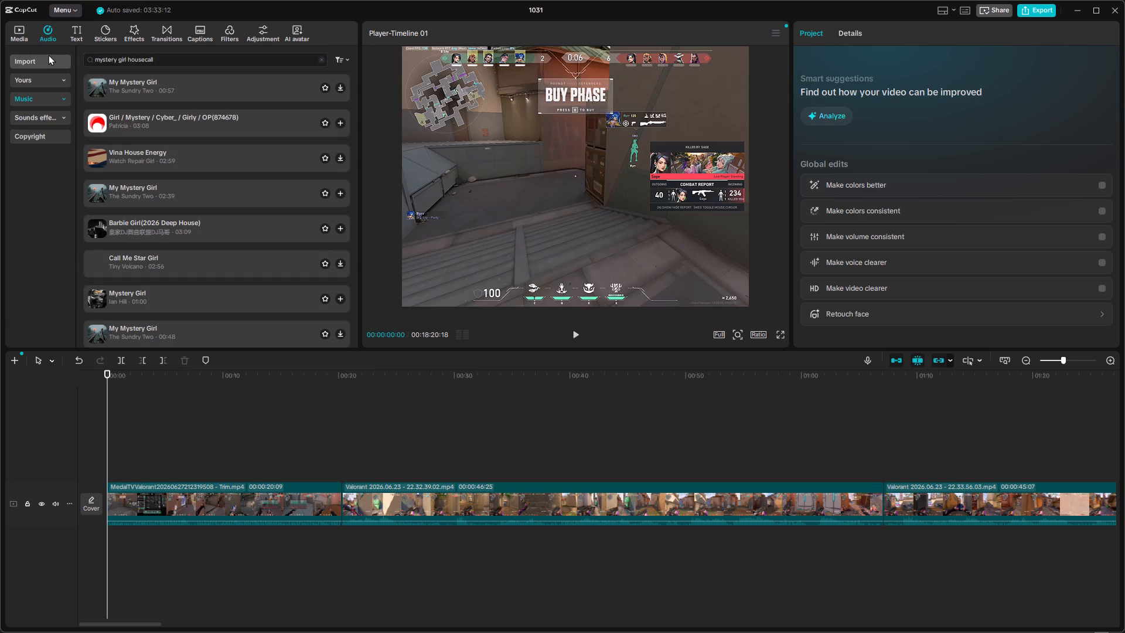
{"action": "scroll", "coordinate": [107, 124], "scroll_direction": "up", "scroll_amount": 3}
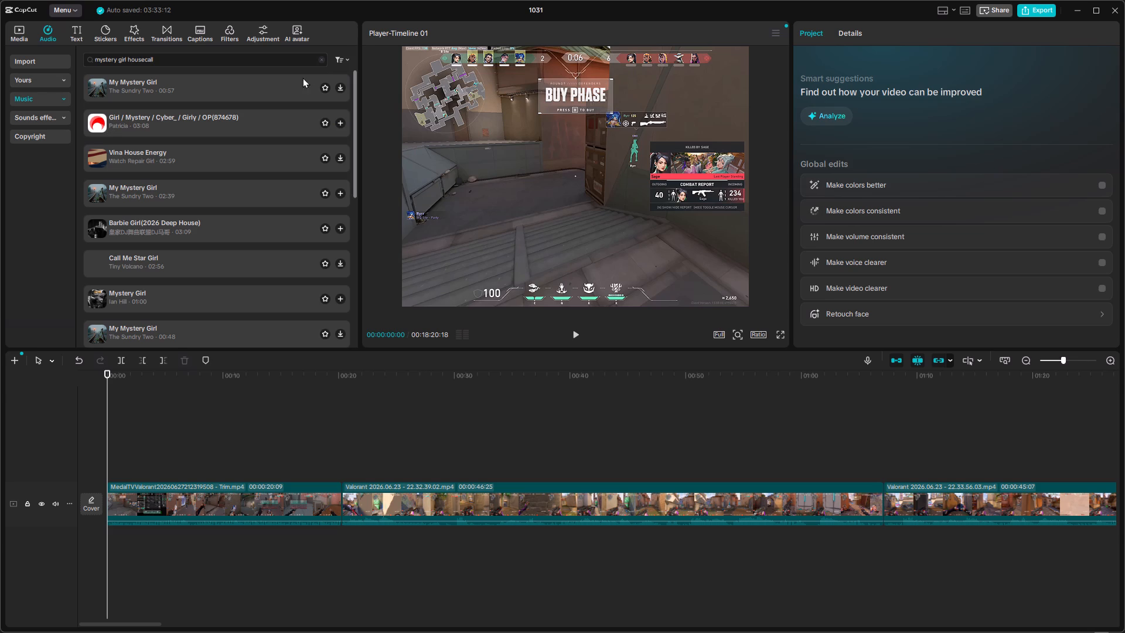
{"action": "left_click", "coordinate": [324, 59]}
{"action": "left_click", "coordinate": [320, 59]}
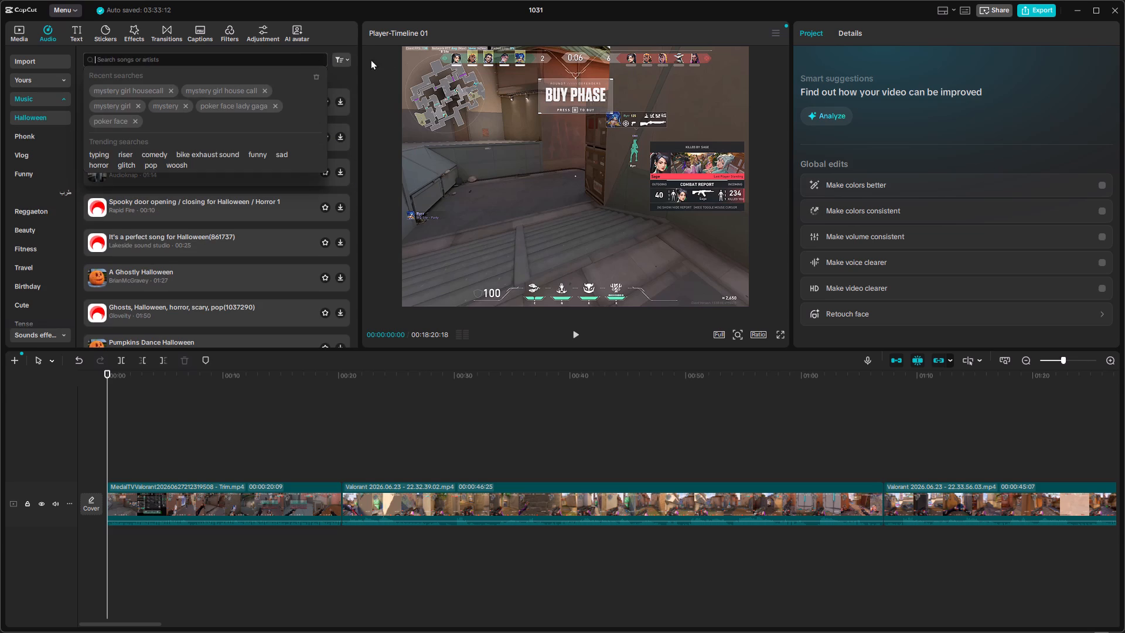
{"action": "left_click", "coordinate": [340, 60]}
{"action": "left_click", "coordinate": [340, 59]}
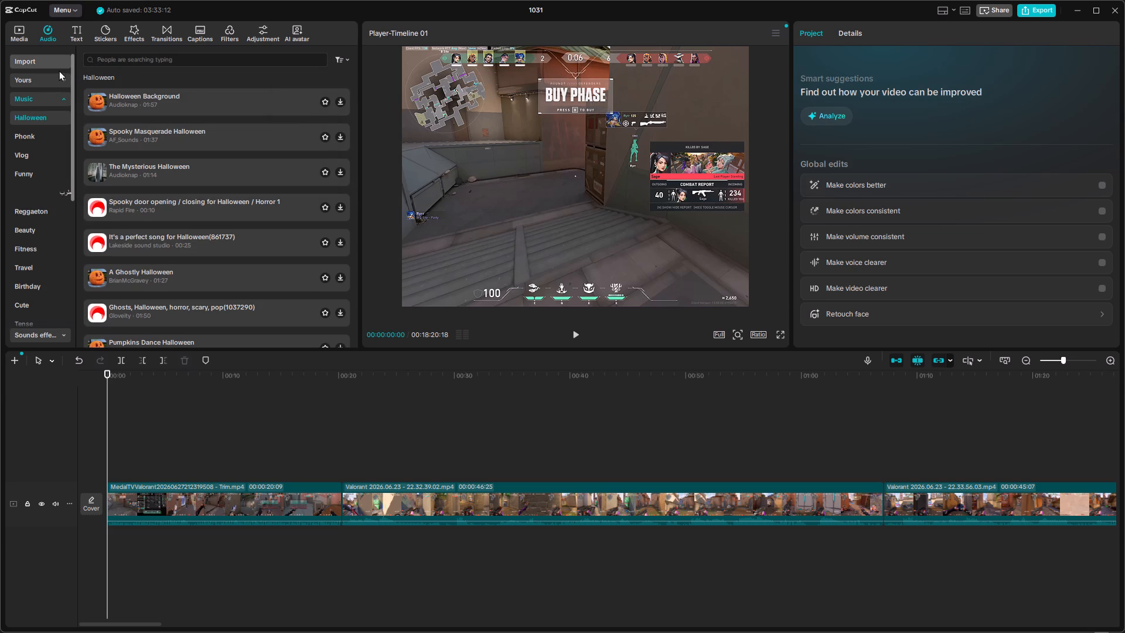
Import the MP3 file "Mystery Girl - Housecall" from the Downloads folder as project audio.
{"action": "left_click", "coordinate": [54, 66]}
{"action": "left_click", "coordinate": [323, 85]}
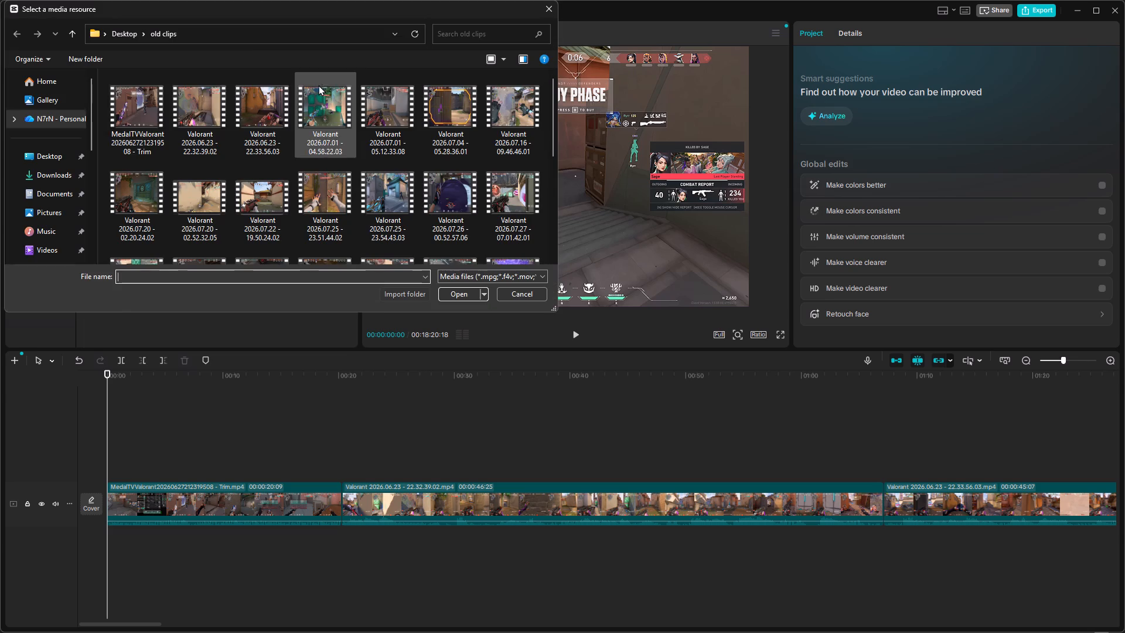
{"action": "left_click", "coordinate": [52, 166]}
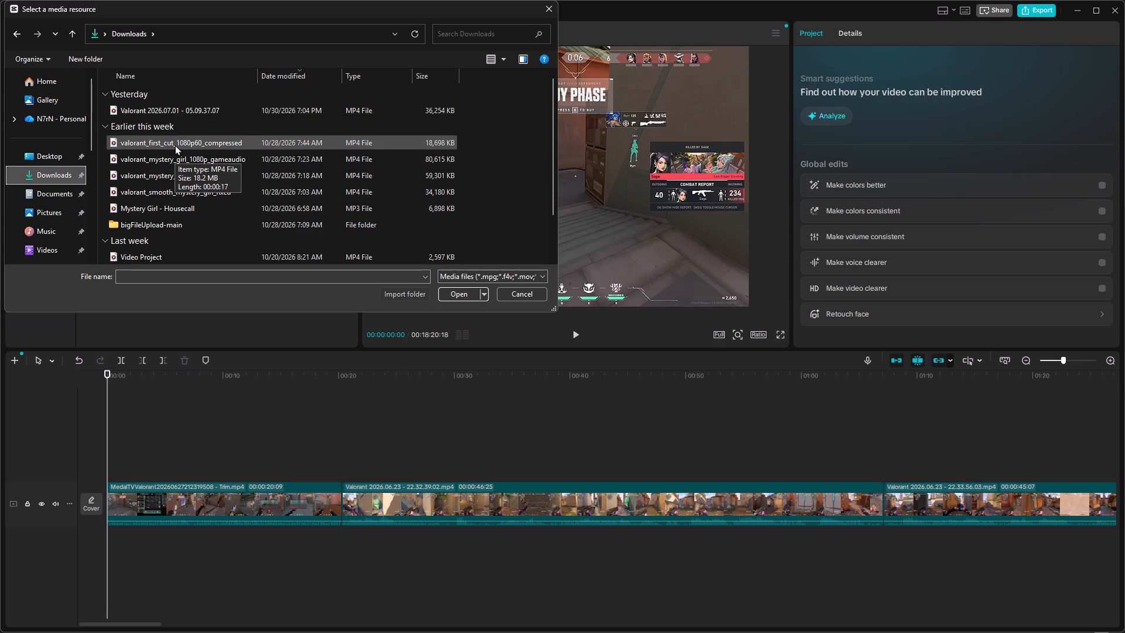
{"action": "scroll", "coordinate": [175, 167], "scroll_direction": "down", "scroll_amount": 1}
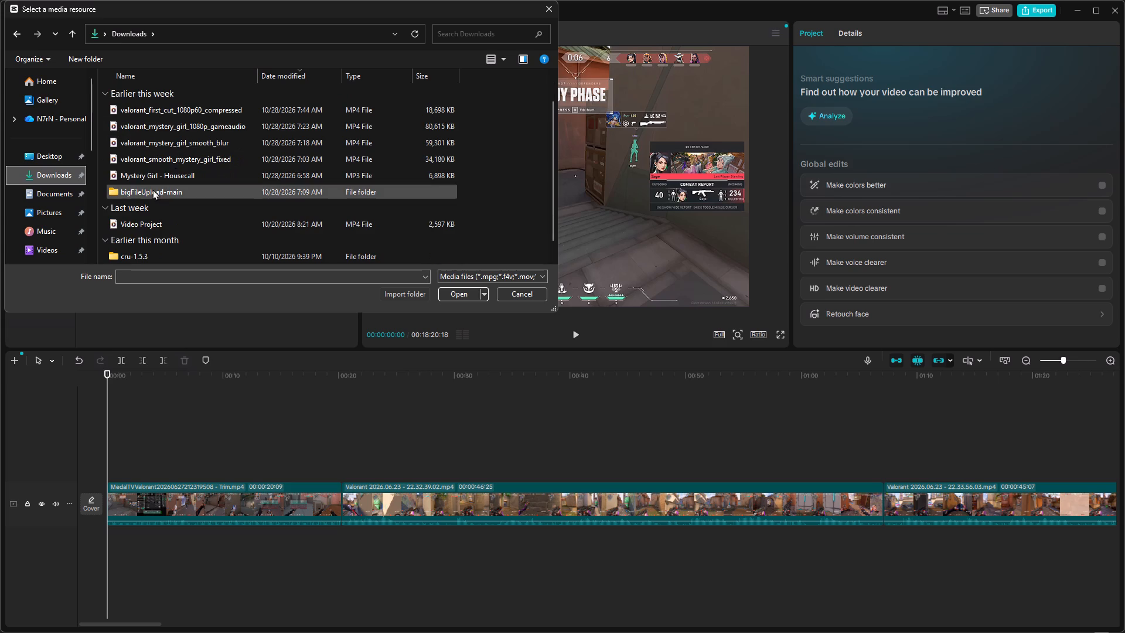
{"action": "scroll", "coordinate": [156, 225], "scroll_direction": "down", "scroll_amount": 1}
{"action": "left_click", "coordinate": [170, 158]}
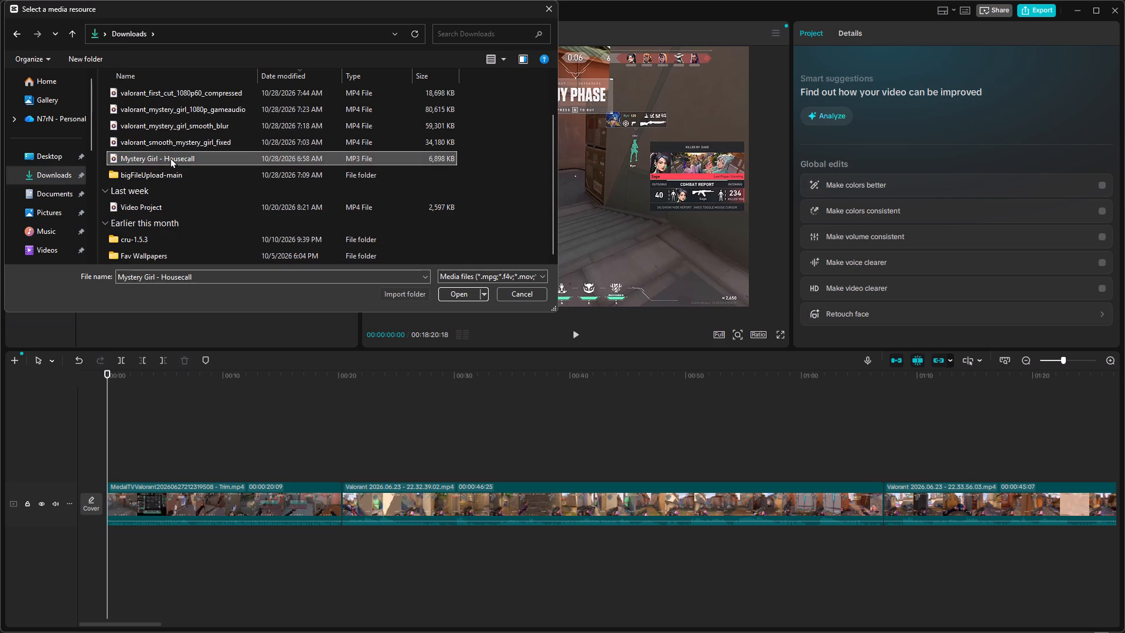
{"action": "left_click", "coordinate": [449, 295]}
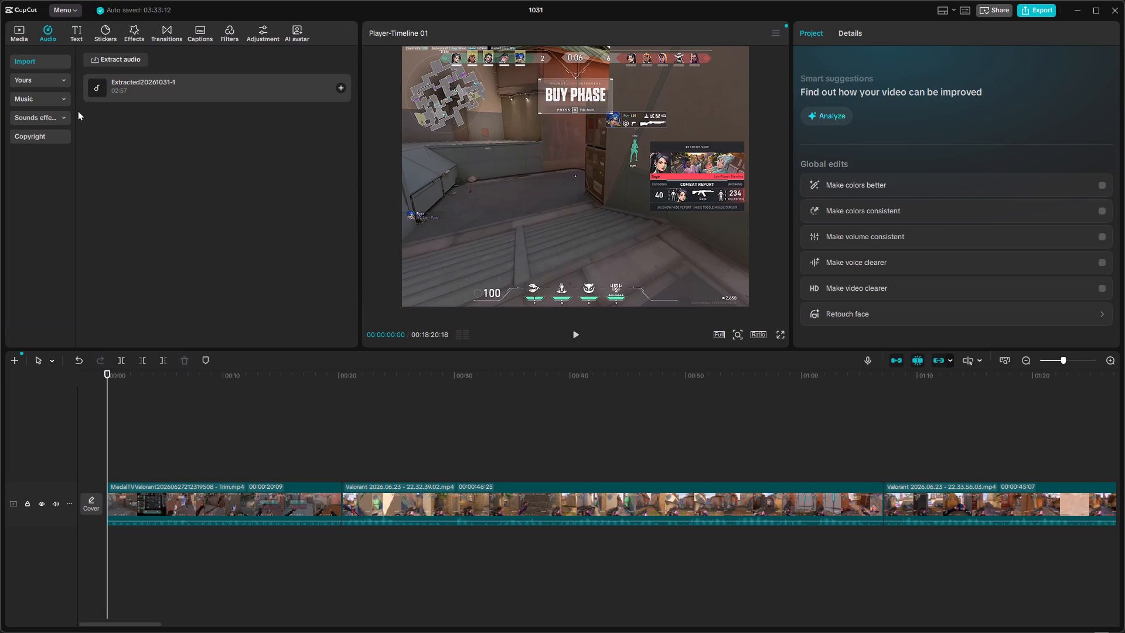
Place the imported Mystery Girl song on an audio track beneath the video clips, aligned with the start of the timeline.
{"action": "left_click_drag", "start_coordinate": [105, 91], "coordinate": [120, 432]}
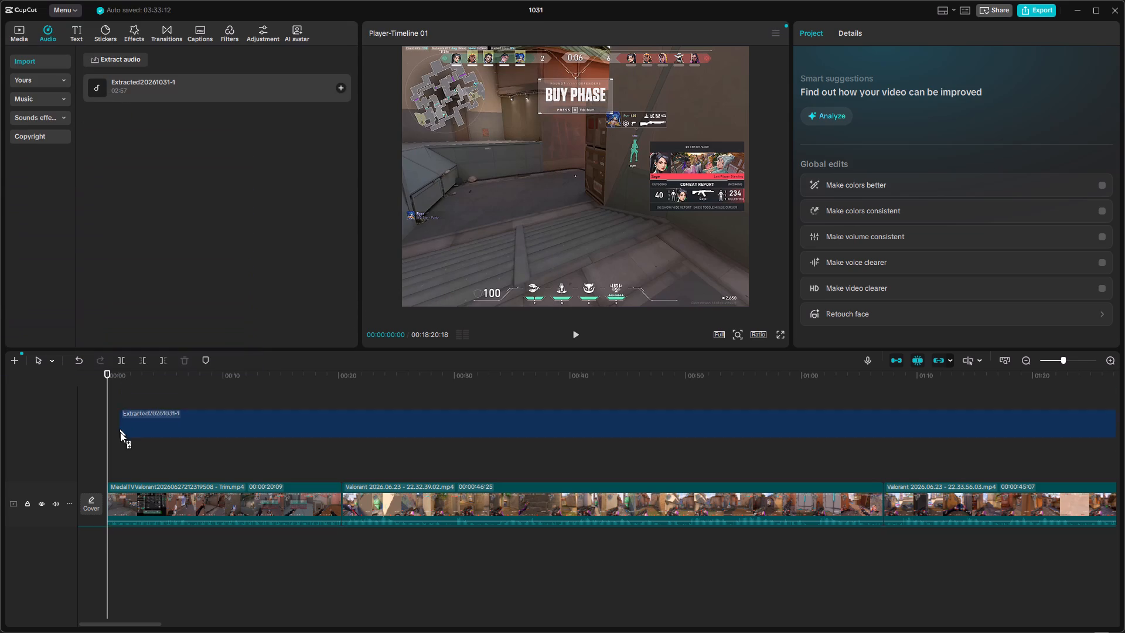
{"action": "left_click_drag", "start_coordinate": [120, 432], "coordinate": [113, 532]}
{"action": "left_click_drag", "start_coordinate": [120, 532], "coordinate": [111, 531]}
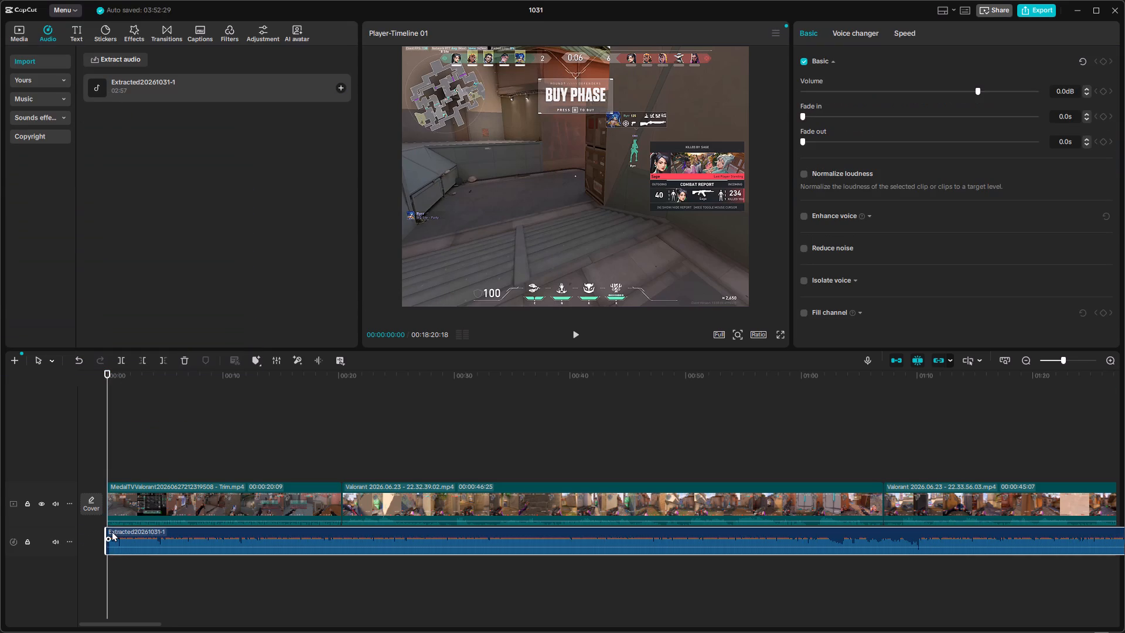
{"action": "left_click_drag", "start_coordinate": [111, 531], "coordinate": [111, 530]}
{"action": "left_click_drag", "start_coordinate": [135, 533], "coordinate": [135, 525]}
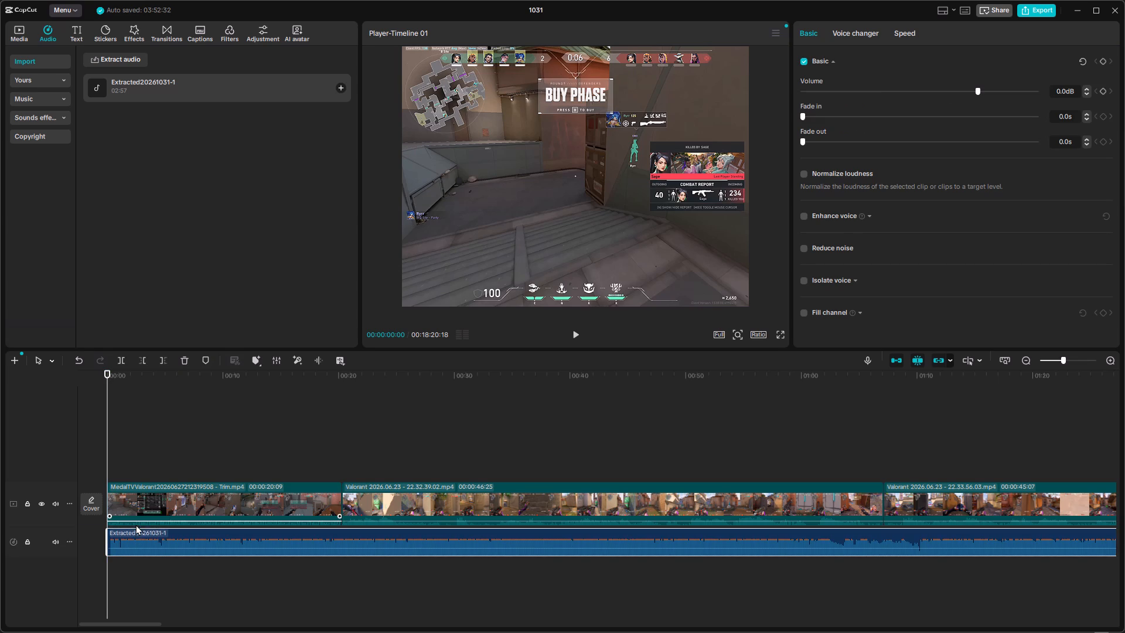
Play the timeline from 00:00:04:21 to check the song against the opening MedalTV clip.
{"action": "left_click", "coordinate": [162, 452]}
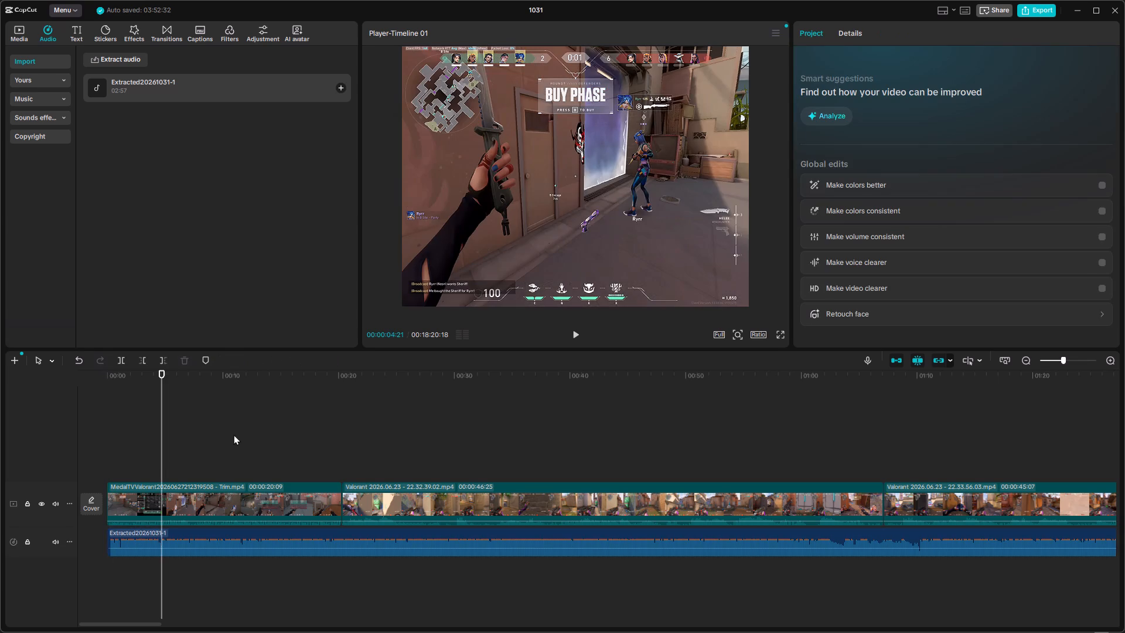
{"action": "left_click", "coordinate": [572, 334]}
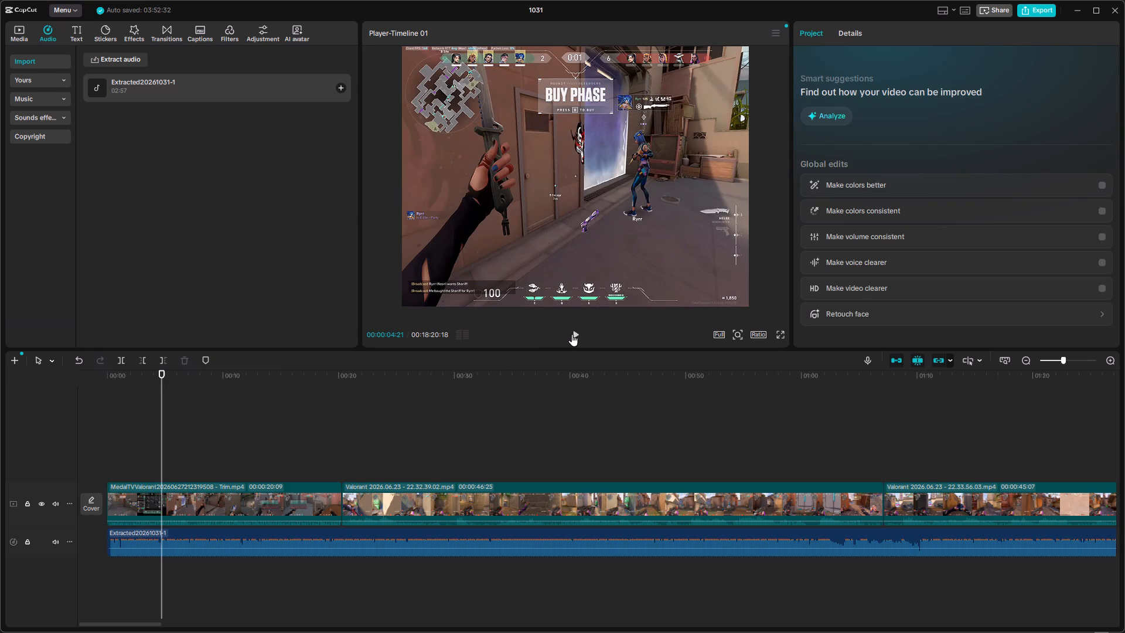